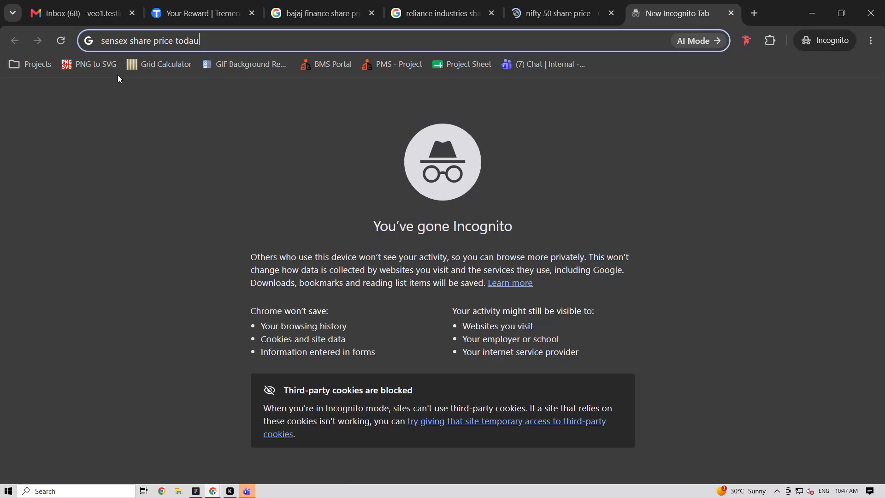
Switch to the Bloom file in Figma, open the Feature Enhancements page and hide the interface panels.
{"action": "key", "text": "alt+Tab"}
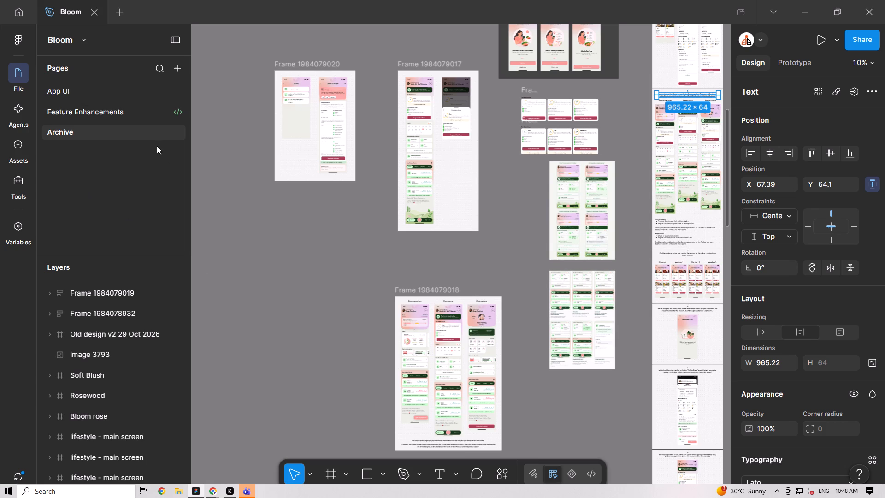
{"action": "left_click", "coordinate": [112, 114]}
{"action": "key", "text": "ctrl+backslash"}
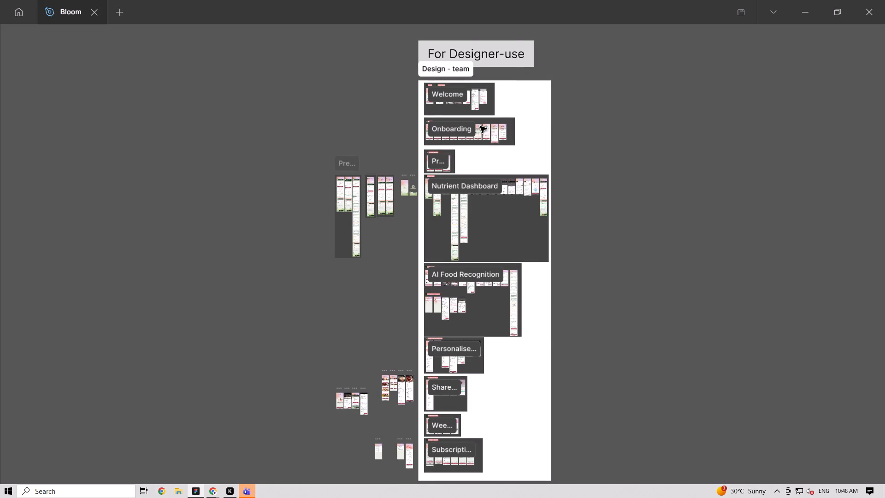
Look over the page's screen groups, including the Pregnancy and Postpartum designs and the Nutrient Dashboard section.
{"action": "key", "text": "alt+Tab"}
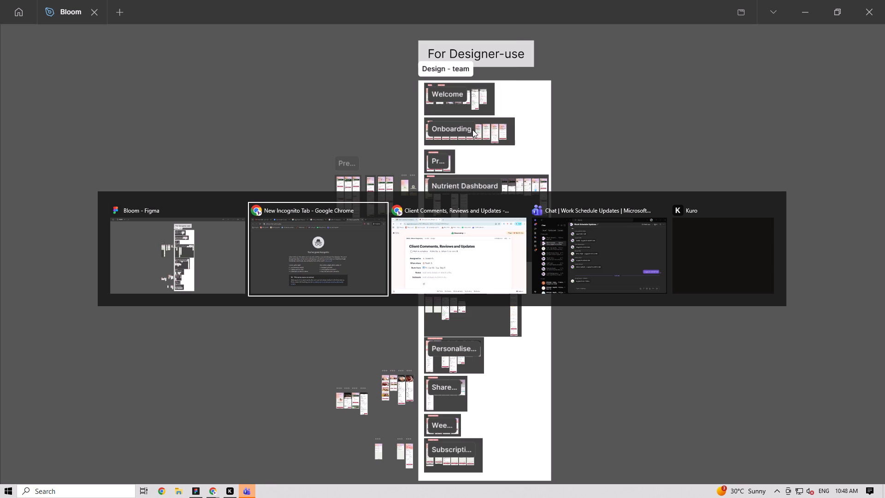
{"action": "key", "text": "alt+Tab"}
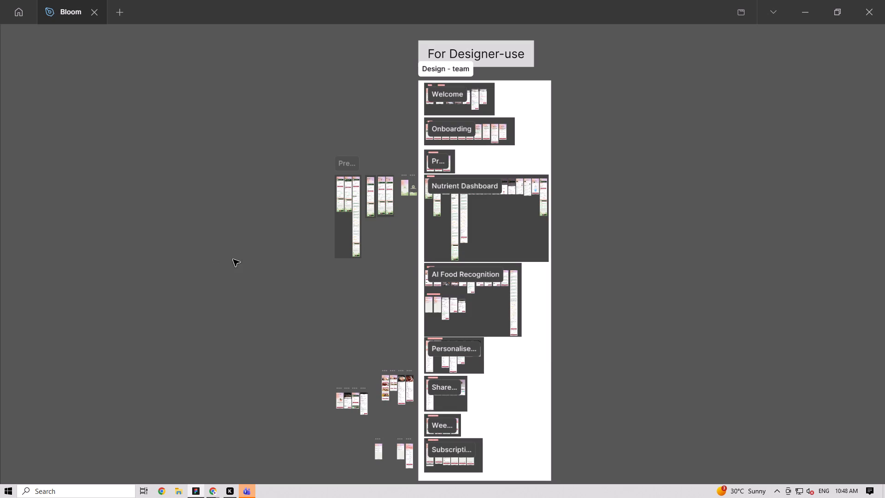
{"action": "scroll", "coordinate": [360, 188], "scroll_direction": "up", "scroll_amount": 5, "text": "ctrl"}
{"action": "key", "text": "space"}
{"action": "key", "text": "space"}
{"action": "key", "text": "space"}
{"action": "key", "text": "space"}
{"action": "key", "text": "space"}
{"action": "key", "text": "space"}
{"action": "key", "text": "space"}
{"action": "key", "text": "space"}
{"action": "key", "text": "space"}
{"action": "key", "text": "space"}
{"action": "key", "text": "space"}
{"action": "key", "text": "space"}
{"action": "key", "text": "space"}
{"action": "key", "text": "space"}
{"action": "key", "text": "space"}
{"action": "key", "text": "space"}
{"action": "key", "text": "space"}
{"action": "key", "text": "space"}
{"action": "key", "text": "space"}
{"action": "key", "text": "space"}
{"action": "left_click_drag", "start_coordinate": [443, 332], "coordinate": [422, 320]}
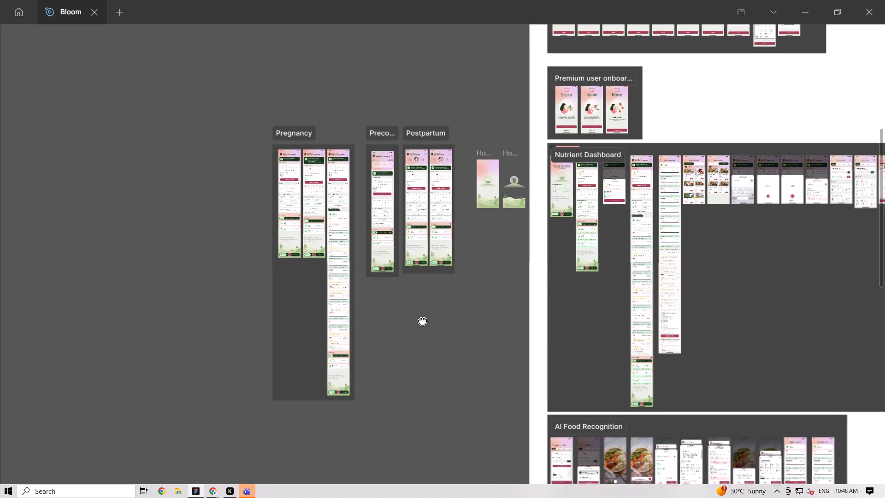
{"action": "left_click_drag", "start_coordinate": [422, 320], "coordinate": [333, 219]}
{"action": "scroll", "coordinate": [358, 279], "scroll_direction": "down", "scroll_amount": 4, "text": "ctrl"}
{"action": "key", "text": "space"}
{"action": "key", "text": "space"}
{"action": "key", "text": "space"}
{"action": "key", "text": "space"}
{"action": "key", "text": "space"}
{"action": "key", "text": "space"}
{"action": "key", "text": "space"}
{"action": "key", "text": "space"}
{"action": "key", "text": "space"}
{"action": "key", "text": "space"}
{"action": "key", "text": "space"}
{"action": "key", "text": "space"}
{"action": "key", "text": "space"}
{"action": "key", "text": "space"}
{"action": "key", "text": "space"}
{"action": "key", "text": "space"}
{"action": "key", "text": "space"}
{"action": "key", "text": "space"}
{"action": "key", "text": "space"}
{"action": "key", "text": "space"}
{"action": "left_click_drag", "start_coordinate": [351, 308], "coordinate": [345, 304]}
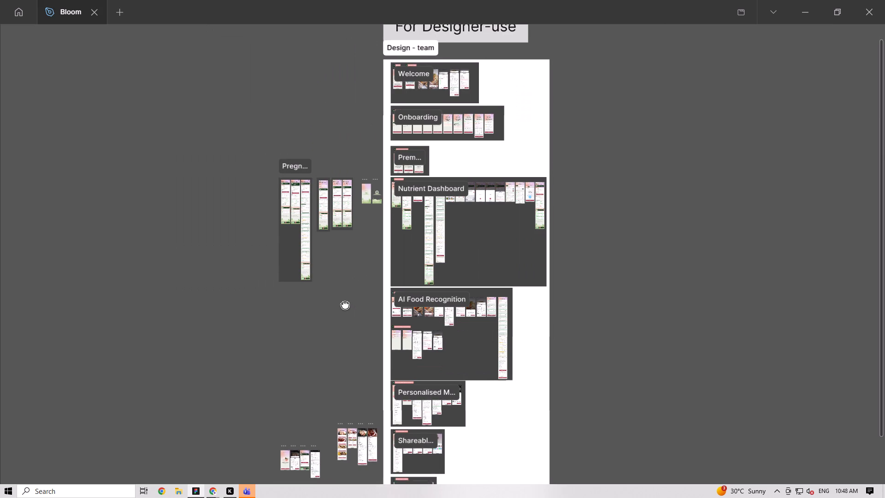
{"action": "left_click_drag", "start_coordinate": [345, 304], "coordinate": [330, 285]}
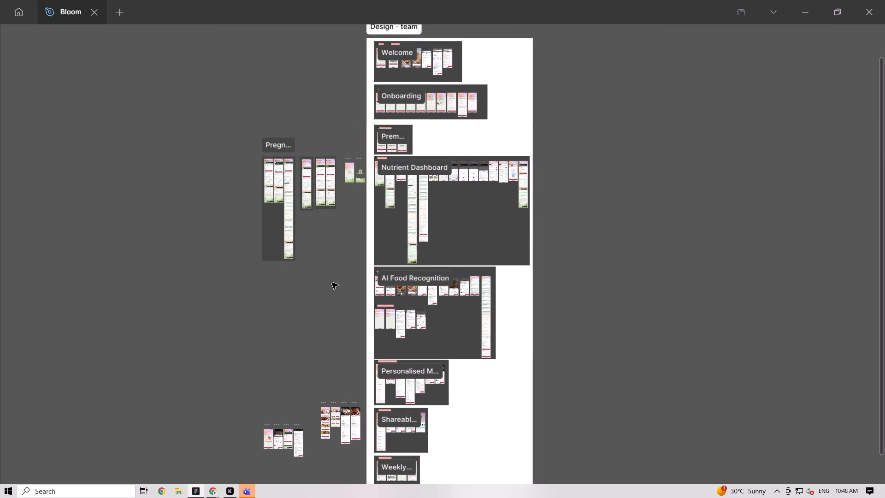
{"action": "key", "text": "alt+Tab"}
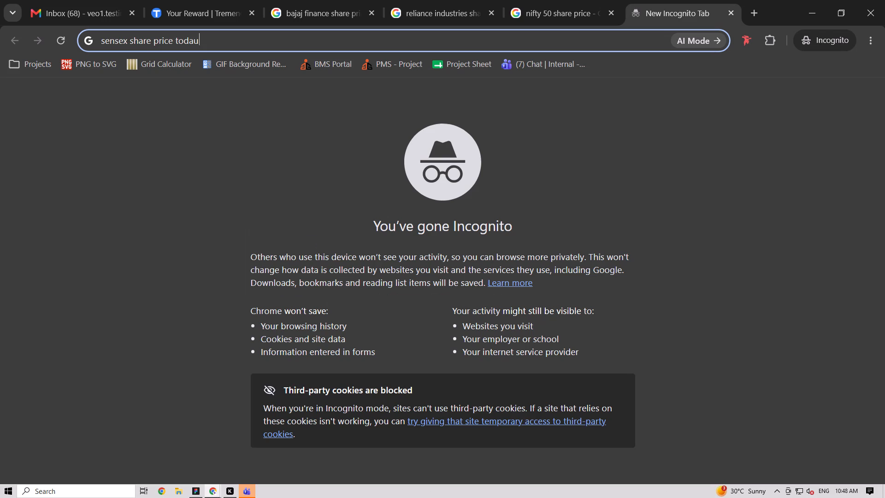
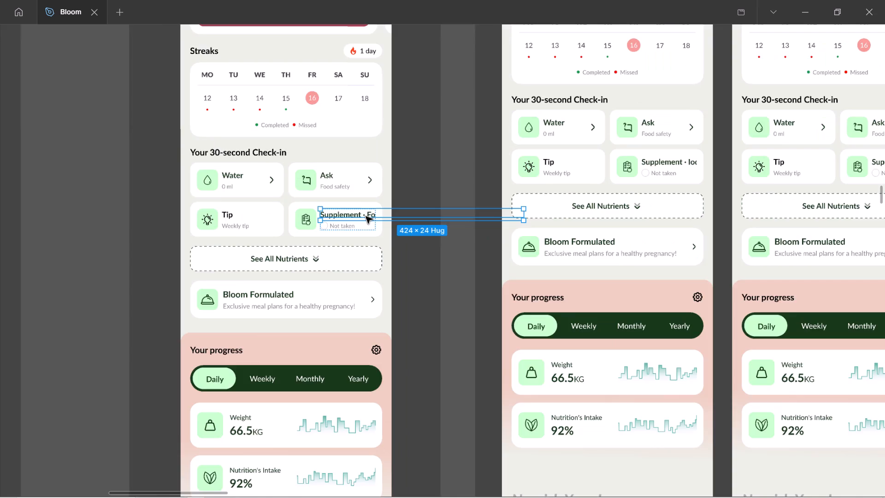
{"action": "scroll", "coordinate": [366, 217], "scroll_direction": "down", "scroll_amount": 5, "text": "ctrl"}
{"action": "left_click_drag", "start_coordinate": [360, 216], "coordinate": [359, 82], "text": "alt"}
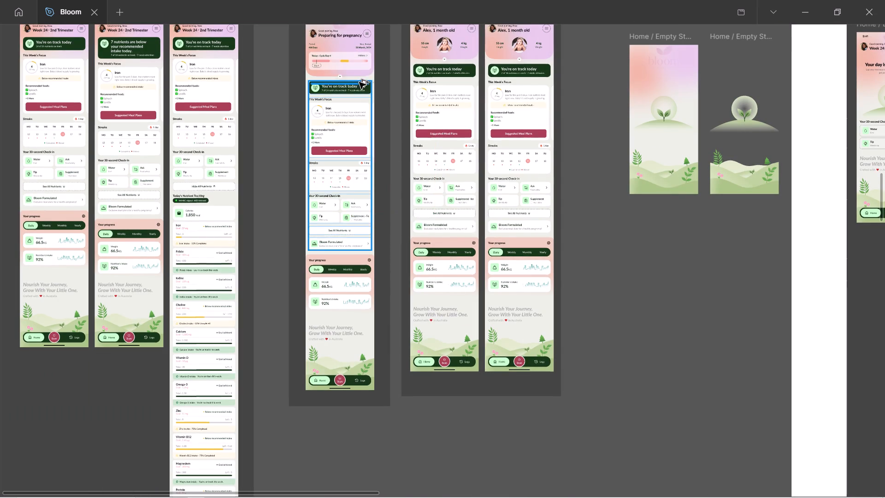
{"action": "left_click_drag", "start_coordinate": [359, 82], "coordinate": [332, 132], "text": "alt"}
{"action": "scroll", "coordinate": [333, 134], "scroll_direction": "up", "scroll_amount": 9, "text": "ctrl"}
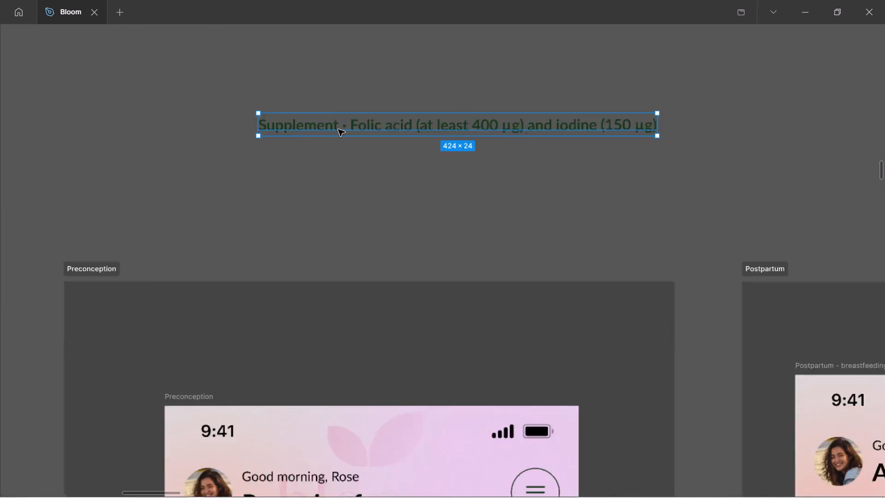
Copy "Folic acid (at least 400 µg) and iodine (150 µg)" from the duplicated title over the Preconception Supplement card's "Not taken" text.
{"action": "double_click", "coordinate": [342, 128]}
{"action": "left_click_drag", "start_coordinate": [357, 127], "coordinate": [770, 142]}
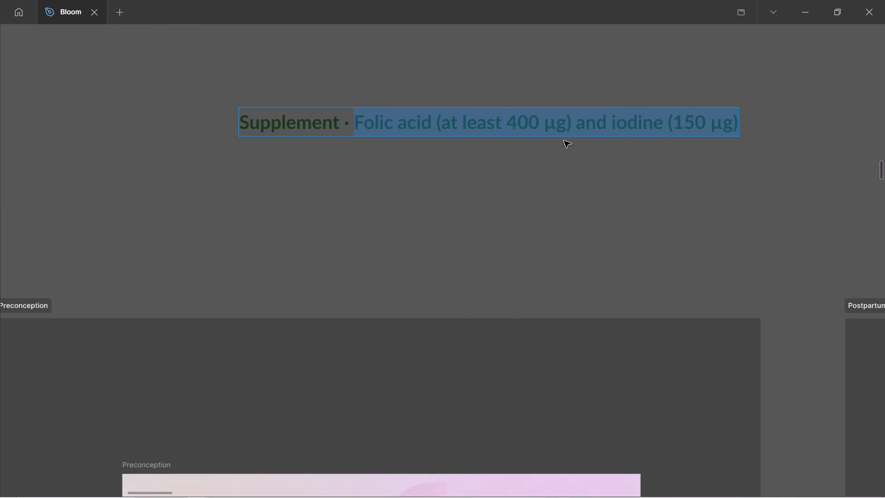
{"action": "scroll", "coordinate": [345, 141], "scroll_direction": "down", "scroll_amount": 6, "text": "ctrl"}
{"action": "key", "text": "ctrl+c"}
{"action": "scroll", "coordinate": [383, 350], "scroll_direction": "down", "scroll_amount": 6}
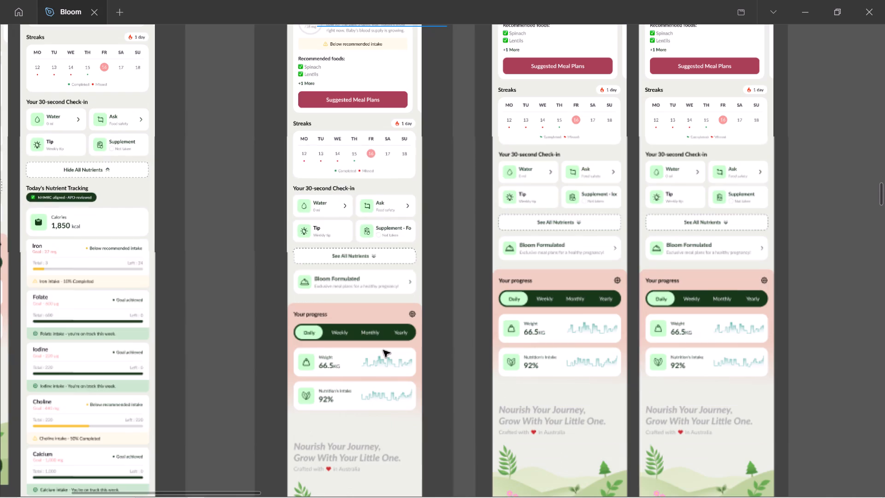
{"action": "scroll", "coordinate": [389, 280], "scroll_direction": "up", "scroll_amount": 4, "text": "ctrl"}
{"action": "left_click", "coordinate": [398, 189], "text": "ctrl"}
{"action": "key", "text": "ctrl+a"}
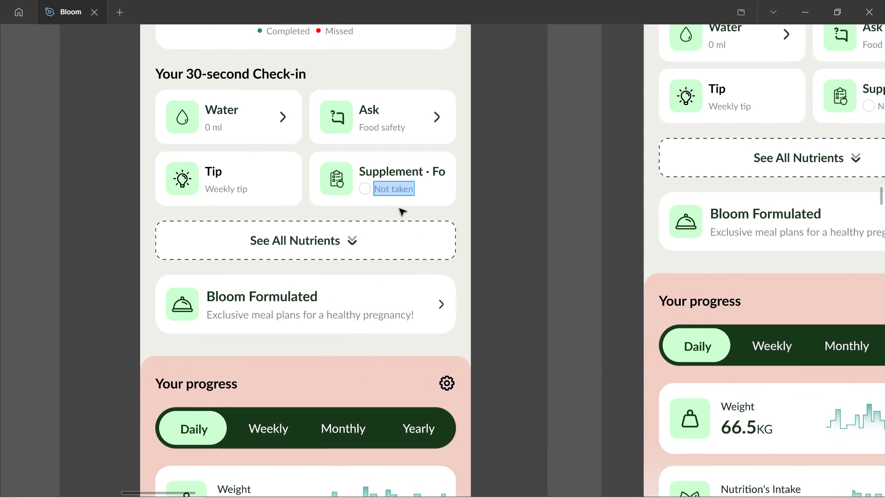
{"action": "key", "text": "ctrl+shift+v"}
{"action": "left_click", "coordinate": [509, 213]}
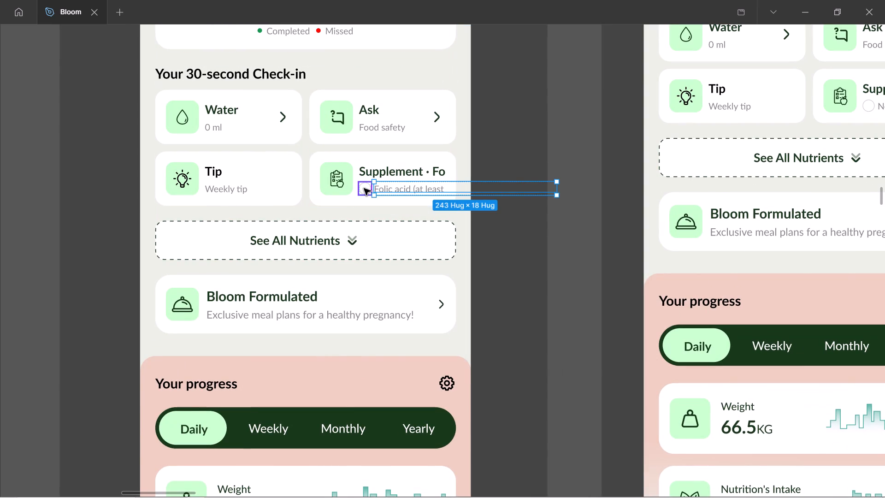
Delete the status circle in front of the folic acid text on the Supplement card.
{"action": "left_click", "coordinate": [364, 189]}
{"action": "key", "text": "Delete"}
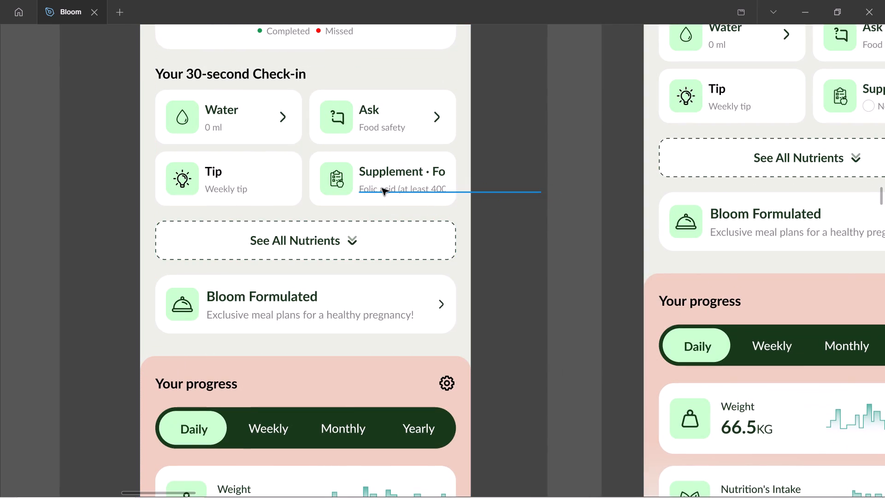
Set the Supplement card's folic acid text width to Fill container.
{"action": "left_click", "coordinate": [382, 189], "text": "ctrl"}
{"action": "key", "text": "ctrl+backslash"}
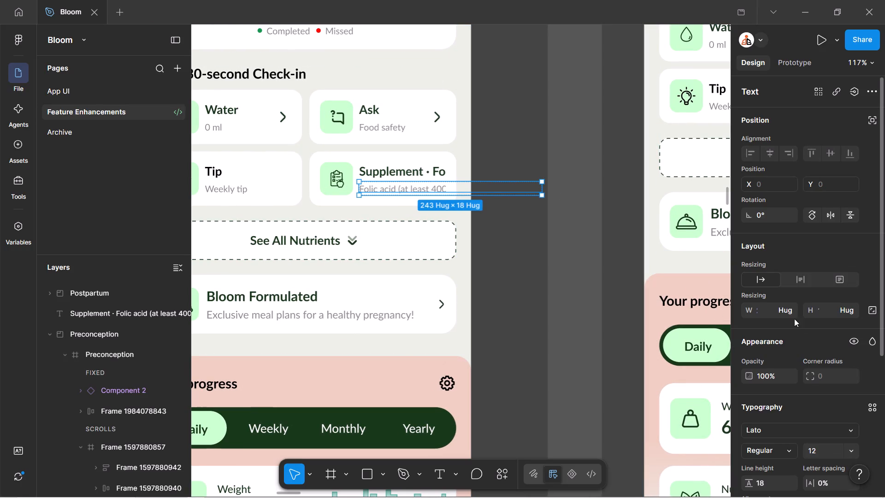
{"action": "left_click", "coordinate": [787, 310]}
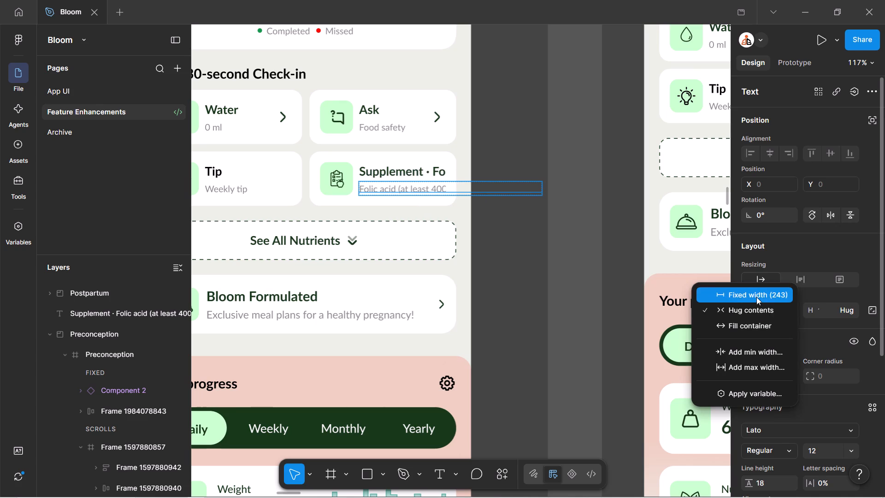
{"action": "left_click", "coordinate": [753, 322]}
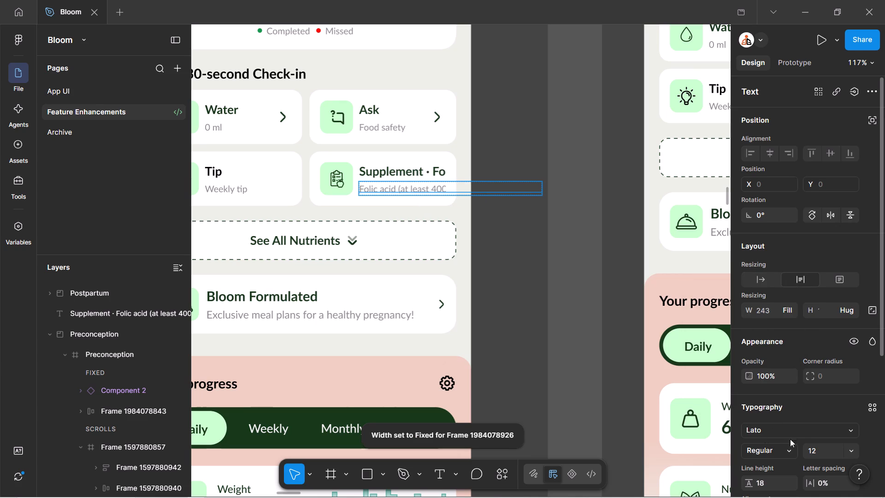
Turn on truncation for the folic acid text with a maximum of 2 lines.
{"action": "scroll", "coordinate": [798, 435], "scroll_direction": "down", "scroll_amount": 2}
{"action": "left_click", "coordinate": [873, 386]}
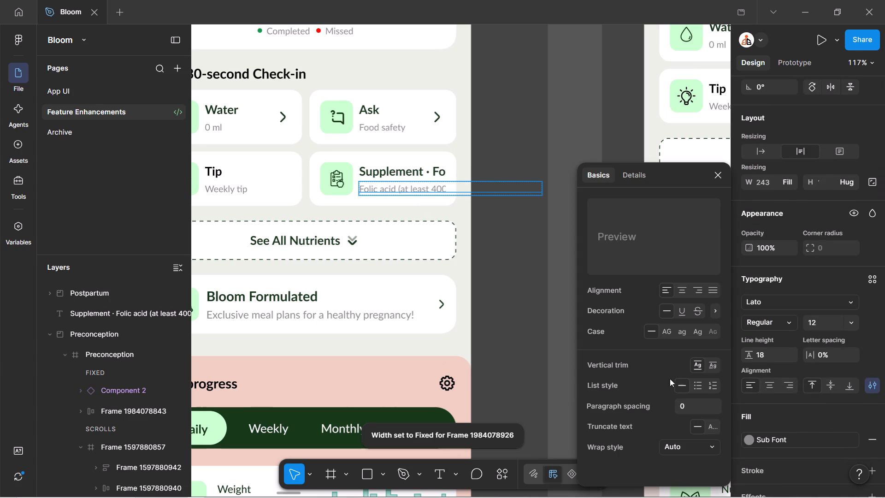
{"action": "left_click", "coordinate": [714, 431]}
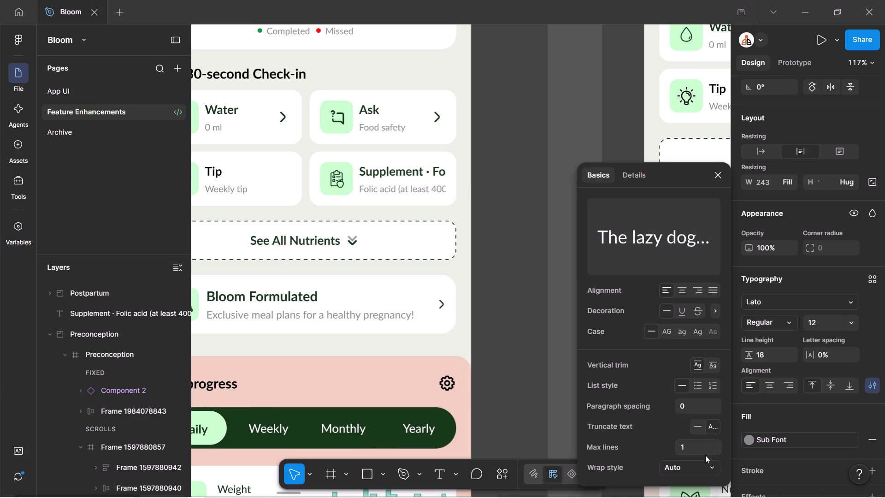
{"action": "left_click", "coordinate": [699, 450]}
{"action": "key", "text": "2"}
{"action": "key", "text": "Return"}
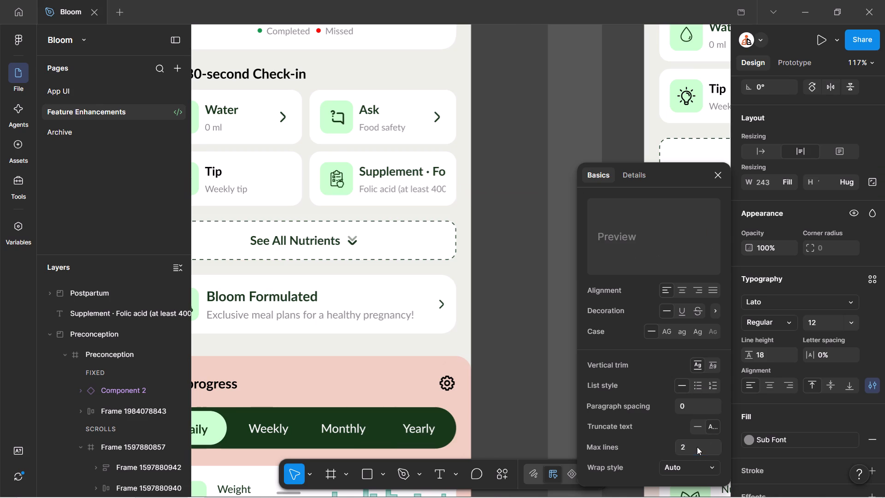
{"action": "left_click", "coordinate": [542, 282]}
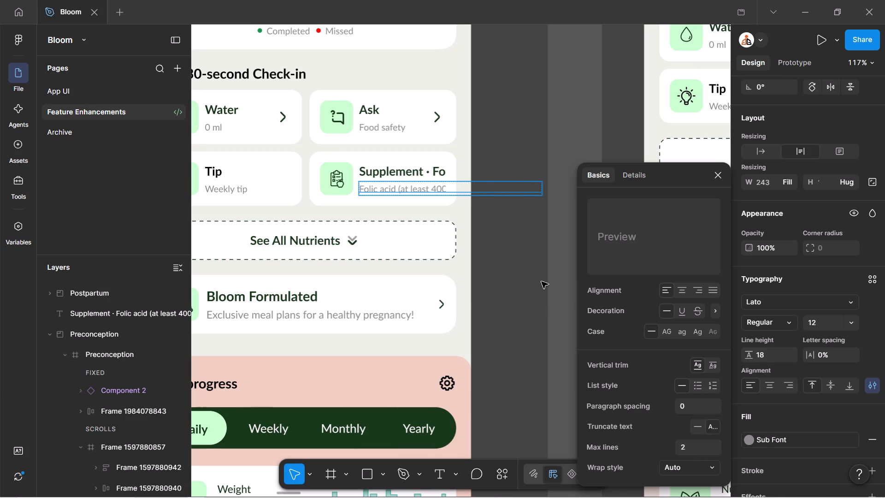
Set the width of the frame holding the folic acid text to Fill container.
{"action": "left_click", "coordinate": [425, 188], "text": "ctrl"}
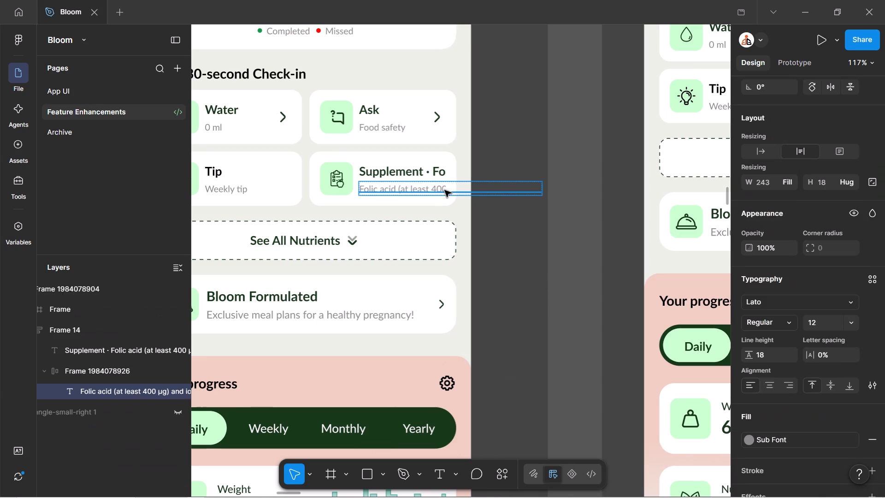
{"action": "key", "text": "shift+Return"}
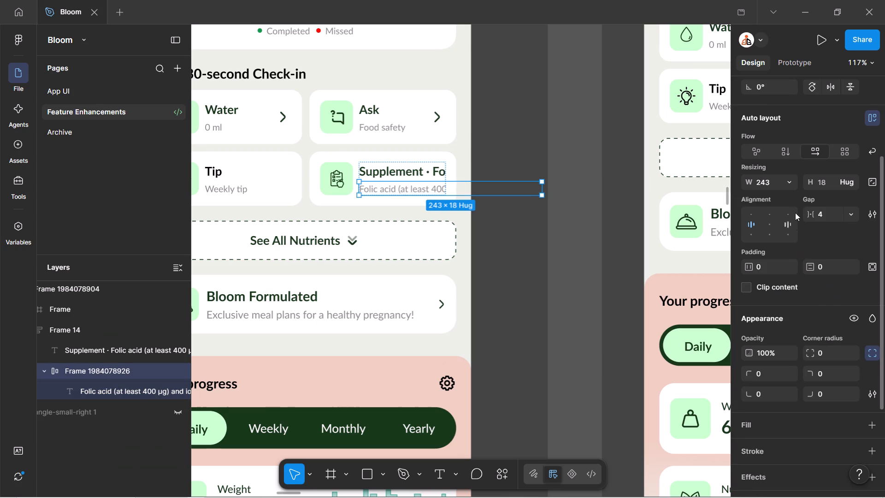
{"action": "left_click", "coordinate": [792, 184]}
{"action": "left_click", "coordinate": [761, 216]}
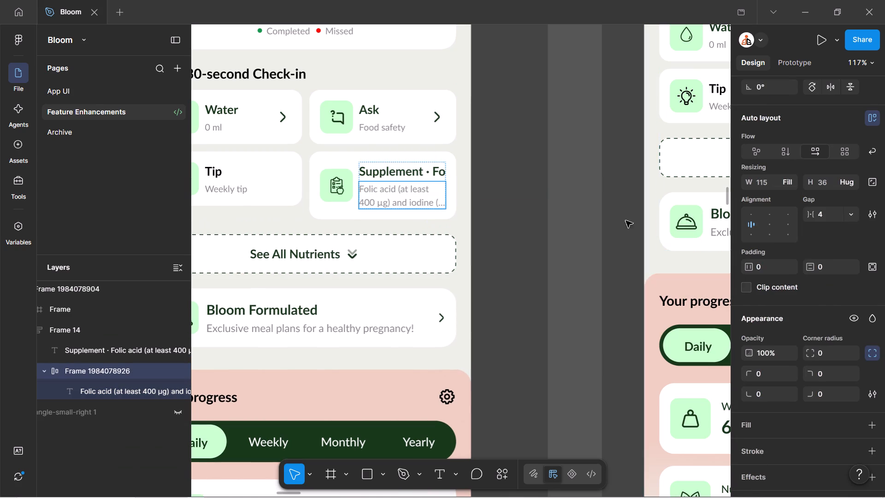
Reopen the advanced type settings of the Supplement card's folic acid text.
{"action": "left_click", "coordinate": [401, 195], "text": "ctrl"}
{"action": "scroll", "coordinate": [722, 358], "scroll_direction": "down", "scroll_amount": 3}
{"action": "scroll", "coordinate": [830, 384], "scroll_direction": "down", "scroll_amount": 2}
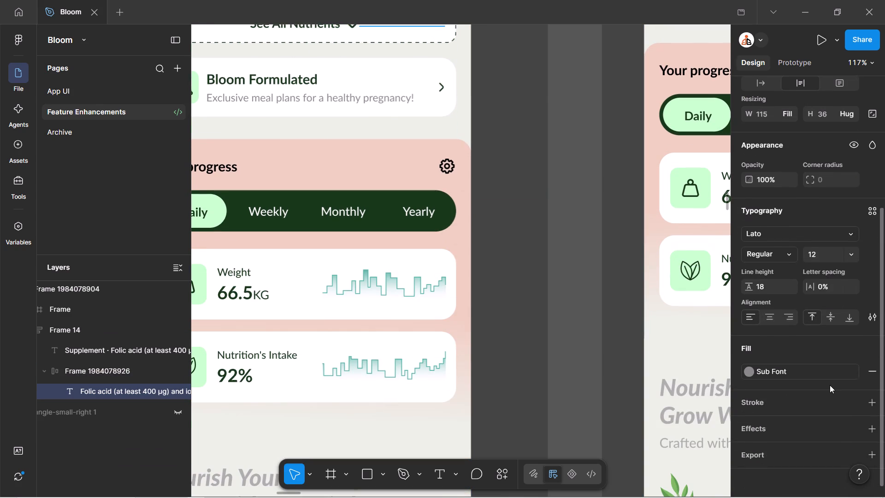
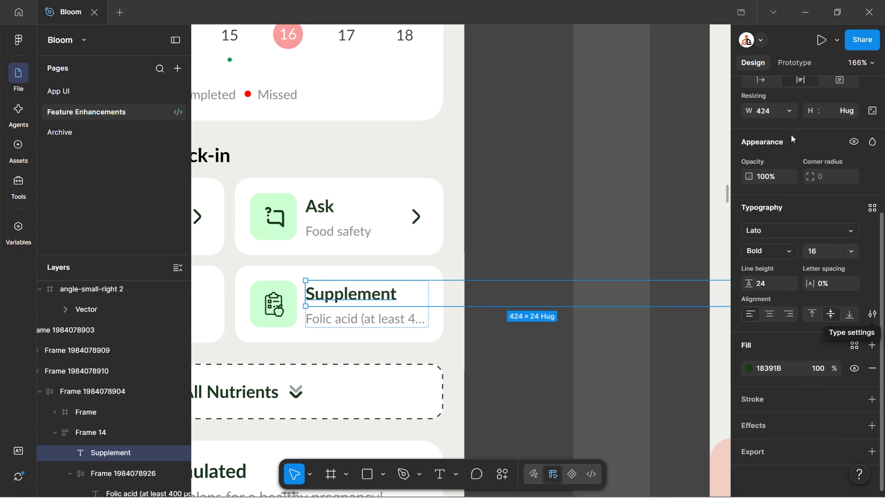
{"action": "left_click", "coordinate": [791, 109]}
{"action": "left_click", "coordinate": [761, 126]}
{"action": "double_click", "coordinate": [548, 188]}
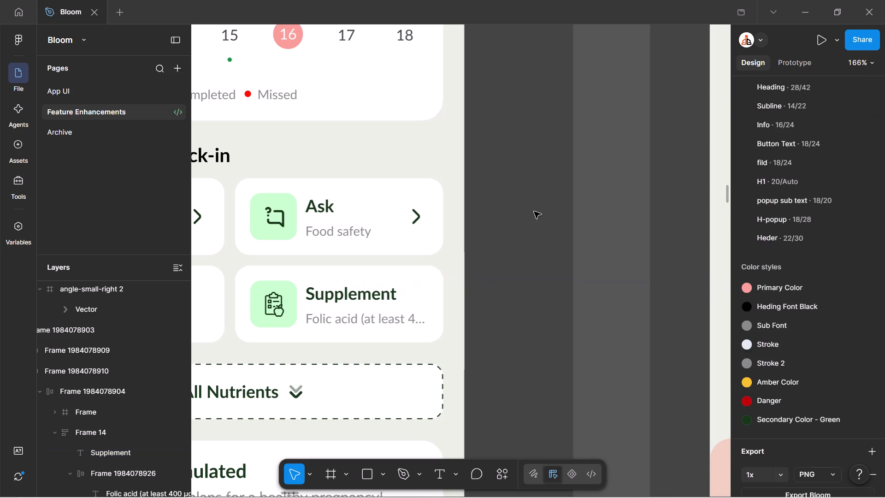
Copy the arrow from the Ask card and paste it into the Supplement card.
{"action": "double_click", "coordinate": [420, 224]}
{"action": "triple_click", "coordinate": [419, 221]}
{"action": "left_click", "coordinate": [419, 221]}
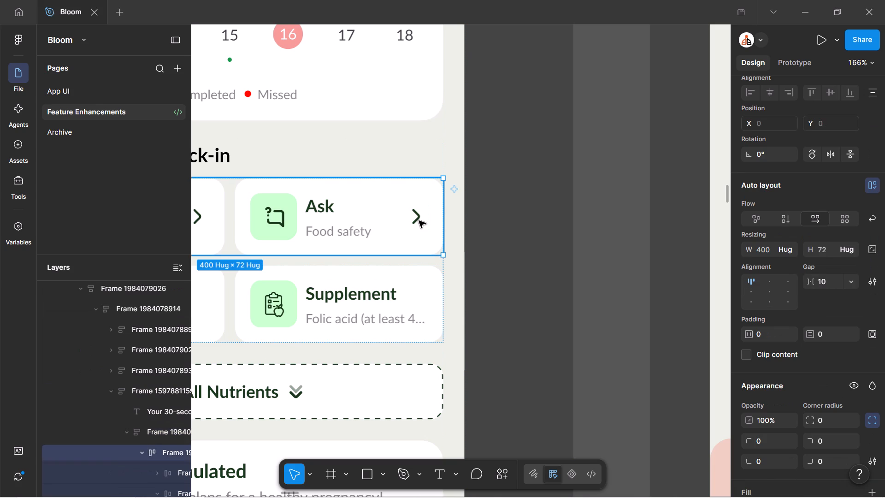
{"action": "double_click", "coordinate": [419, 221]}
{"action": "scroll", "coordinate": [418, 221], "scroll_direction": "up", "scroll_amount": 4, "text": "shift"}
{"action": "scroll", "coordinate": [576, 225], "scroll_direction": "down", "scroll_amount": 1, "text": "shift"}
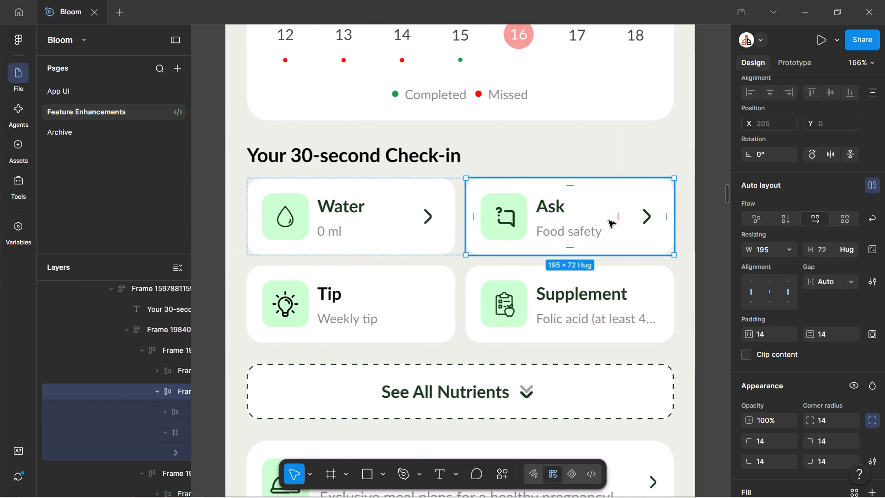
{"action": "double_click", "coordinate": [643, 219]}
{"action": "key", "text": "ctrl+c"}
{"action": "left_click", "coordinate": [662, 290]}
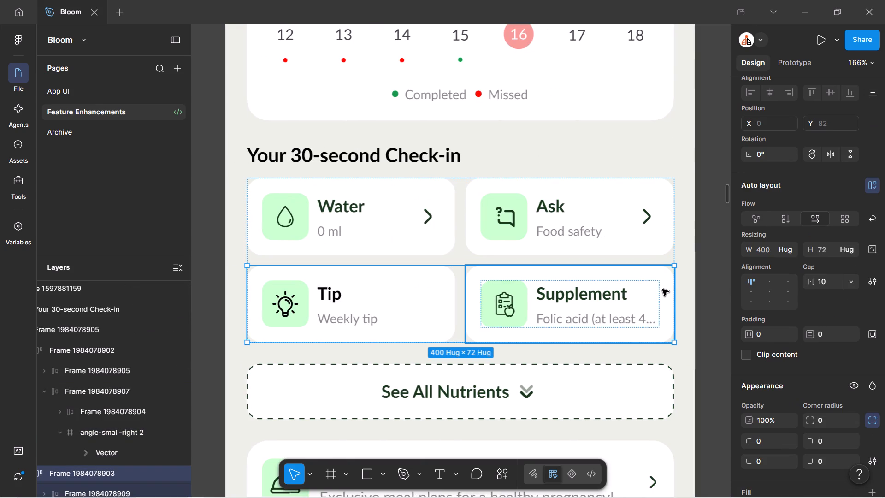
{"action": "left_click", "coordinate": [661, 286], "text": "ctrl"}
{"action": "key", "text": "ctrl+v"}
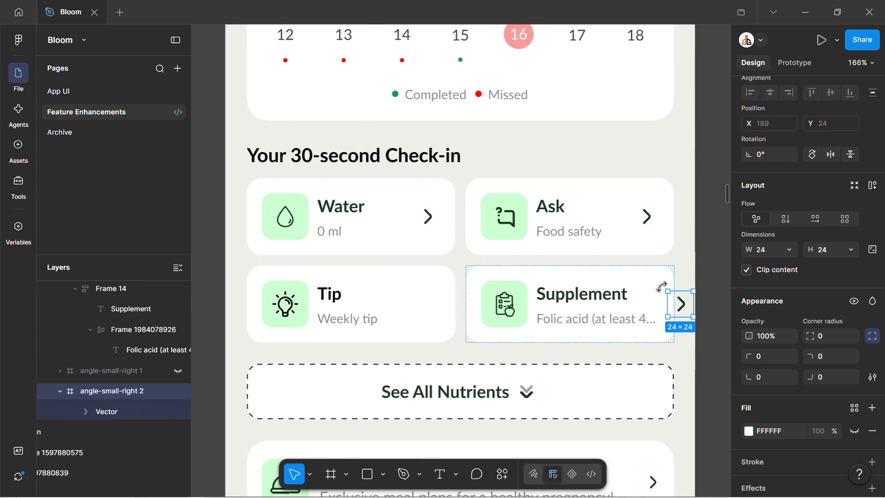
Set the width of the Supplement card's icon-and-text frame to Fill container so the arrow fits inside the card.
{"action": "left_click", "coordinate": [621, 291]}
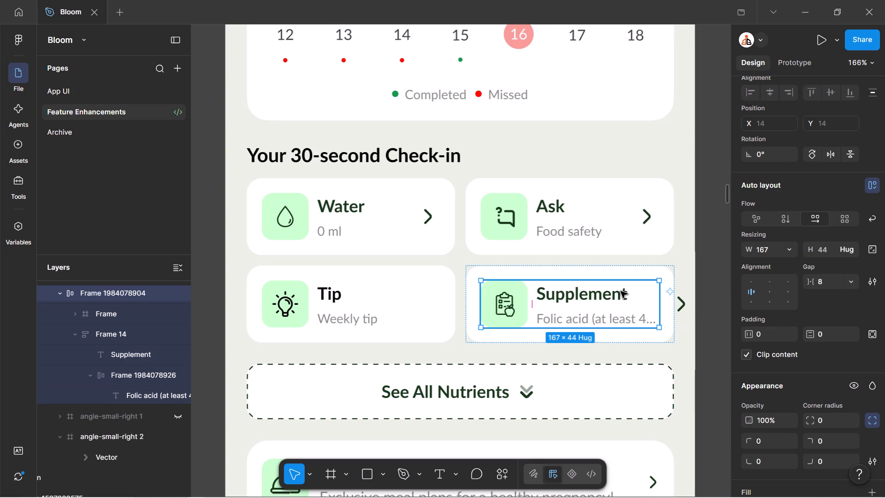
{"action": "left_click", "coordinate": [791, 248]}
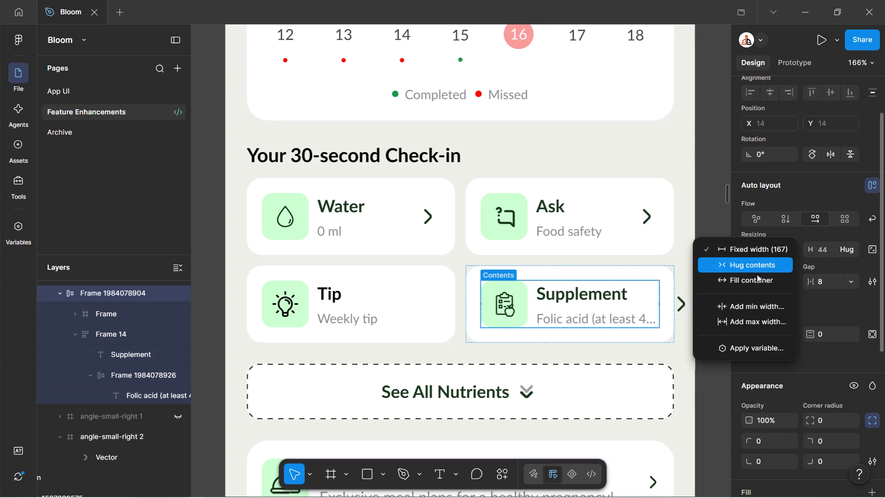
{"action": "left_click", "coordinate": [754, 280]}
{"action": "left_click", "coordinate": [686, 265]}
{"action": "key", "text": "space"}
{"action": "key", "text": "space"}
{"action": "key", "text": "space"}
{"action": "key", "text": "space"}
{"action": "key", "text": "space"}
{"action": "key", "text": "space"}
{"action": "key", "text": "space"}
{"action": "key", "text": "space"}
{"action": "key", "text": "space"}
{"action": "key", "text": "space"}
{"action": "key", "text": "space"}
{"action": "key", "text": "space"}
{"action": "key", "text": "space"}
{"action": "key", "text": "space"}
{"action": "key", "text": "space"}
{"action": "key", "text": "space"}
{"action": "key", "text": "space"}
{"action": "left_click_drag", "start_coordinate": [690, 276], "coordinate": [649, 265]}
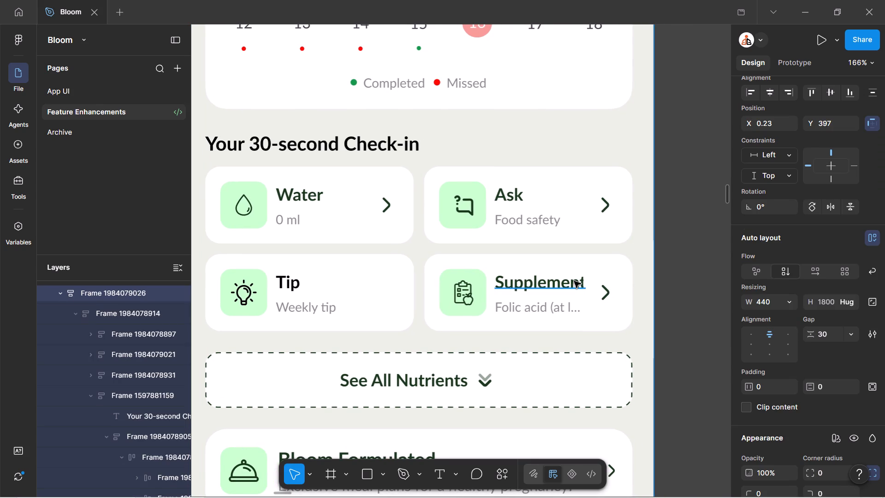
Copy the Supplement title's properties and apply them to the Tip title.
{"action": "left_click", "coordinate": [519, 199], "text": "ctrl"}
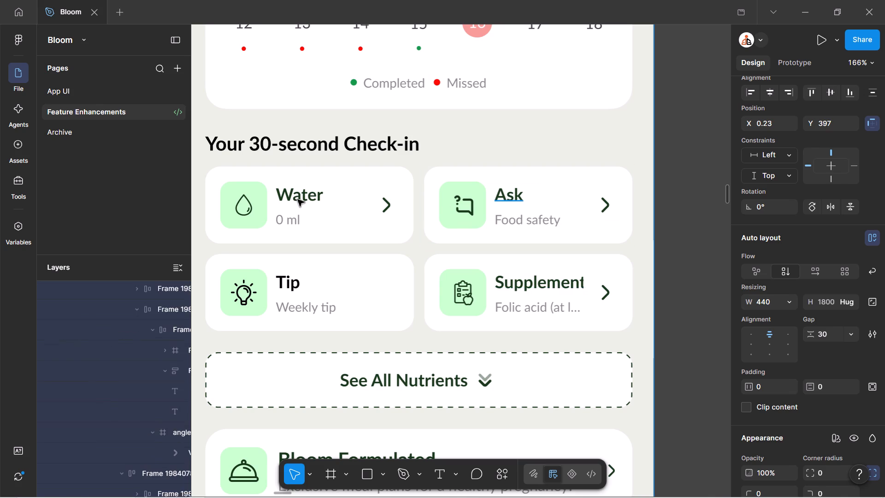
{"action": "left_click", "coordinate": [298, 200], "text": "ctrl+shift"}
{"action": "left_click", "coordinate": [286, 281], "text": "ctrl+shift"}
{"action": "left_click", "coordinate": [533, 282], "text": "ctrl+shift"}
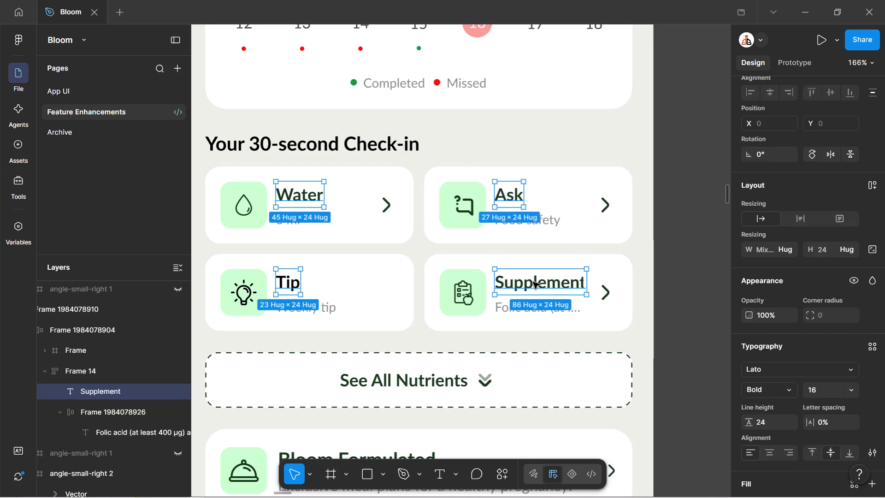
{"action": "left_click", "coordinate": [533, 285], "text": "ctrl"}
{"action": "key", "text": "ctrl+alt+c"}
{"action": "left_click", "coordinate": [295, 281], "text": "ctrl"}
{"action": "key", "text": "ctrl+v"}
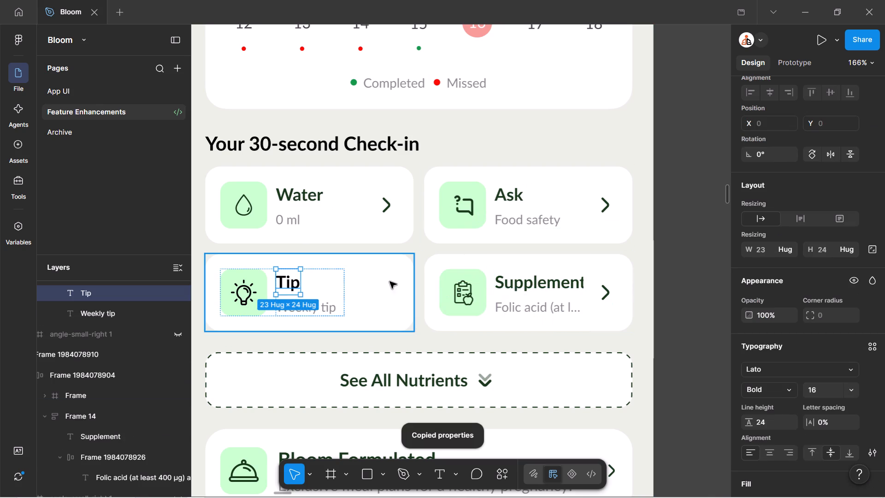
{"action": "left_click", "coordinate": [678, 246], "text": "ctrl"}
Set the font size of the Water, Ask, Tip and Supplement card titles to 14.
{"action": "left_click", "coordinate": [547, 279], "text": "ctrl"}
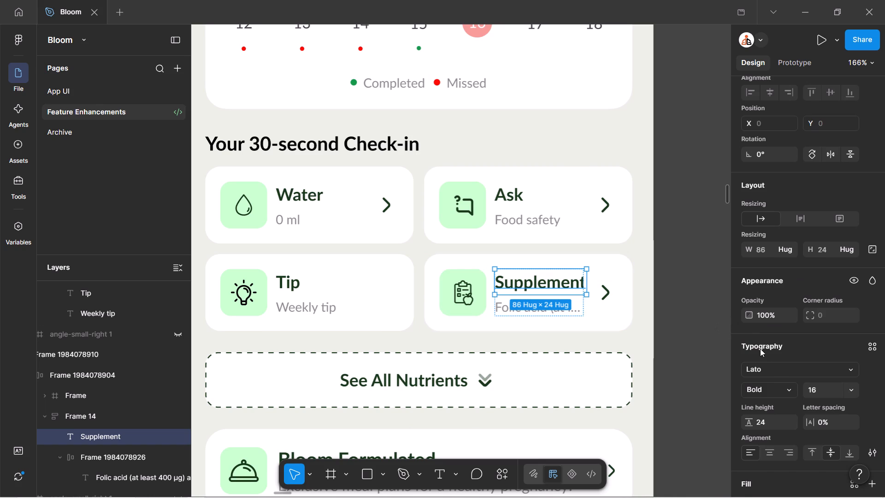
{"action": "scroll", "coordinate": [481, 202], "scroll_direction": "down", "scroll_amount": 2, "text": "ctrl"}
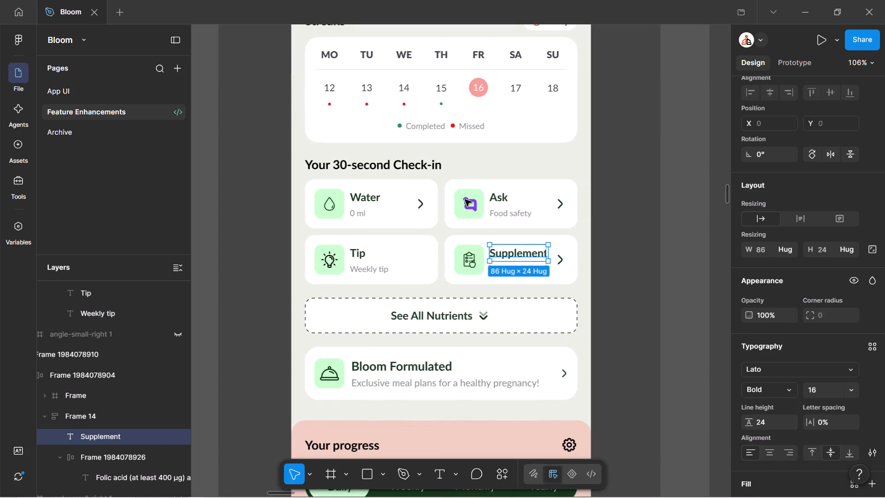
{"action": "left_click", "coordinate": [382, 167], "text": "ctrl"}
{"action": "left_click", "coordinate": [503, 197], "text": "ctrl+shift"}
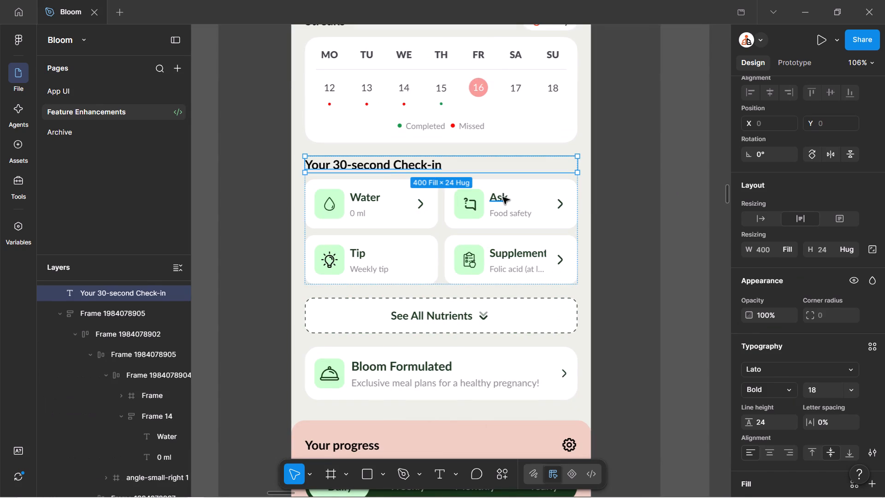
{"action": "left_click", "coordinate": [503, 197], "text": "ctrl"}
{"action": "left_click", "coordinate": [367, 194], "text": "ctrl+shift"}
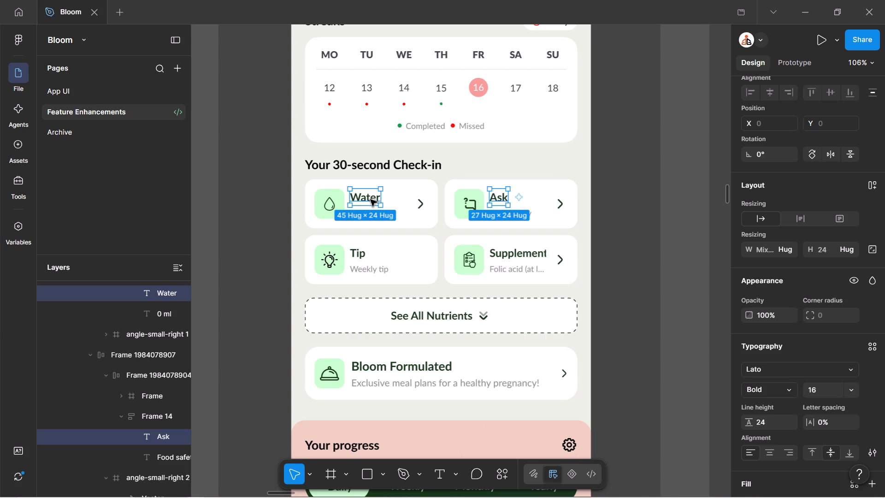
{"action": "scroll", "coordinate": [371, 200], "scroll_direction": "up", "scroll_amount": 1}
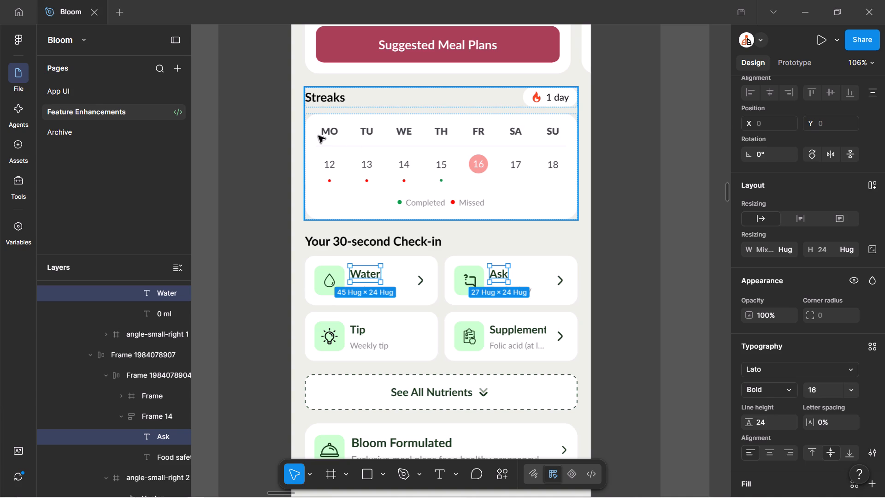
{"action": "left_click", "coordinate": [362, 334], "text": "ctrl+shift"}
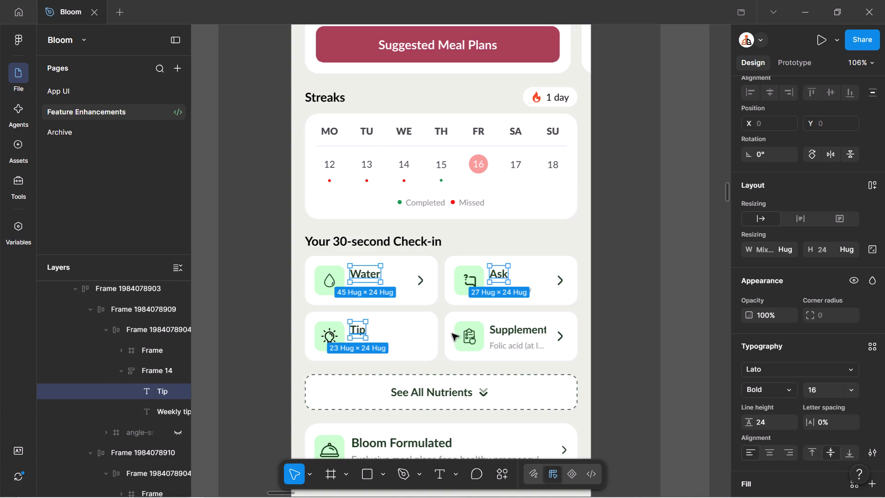
{"action": "left_click", "coordinate": [496, 336], "text": "ctrl+shift"}
{"action": "left_click", "coordinate": [825, 395]}
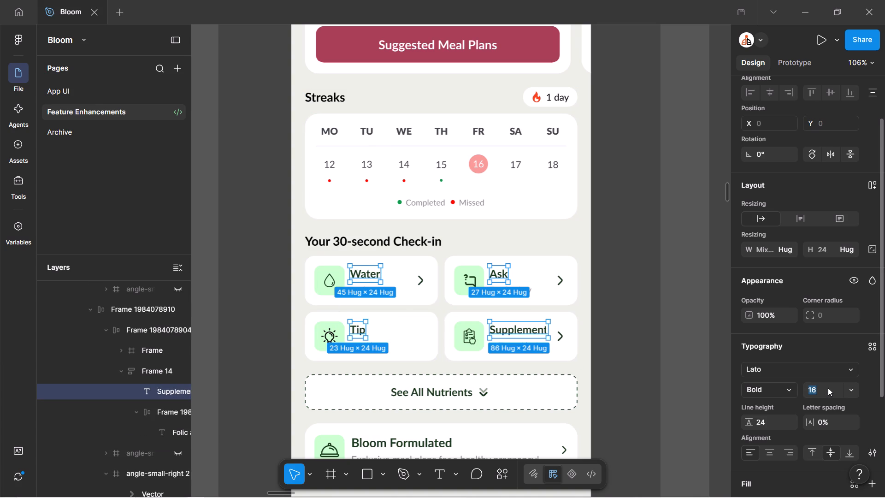
{"action": "type", "text": "14"}
Set the line height of the four check-in card titles to 18.
{"action": "key", "text": "Tab"}
{"action": "type", "text": "20"}
{"action": "key", "text": "ctrl+a"}
{"action": "key", "text": "ctrl+1"}
{"action": "key", "text": "8"}
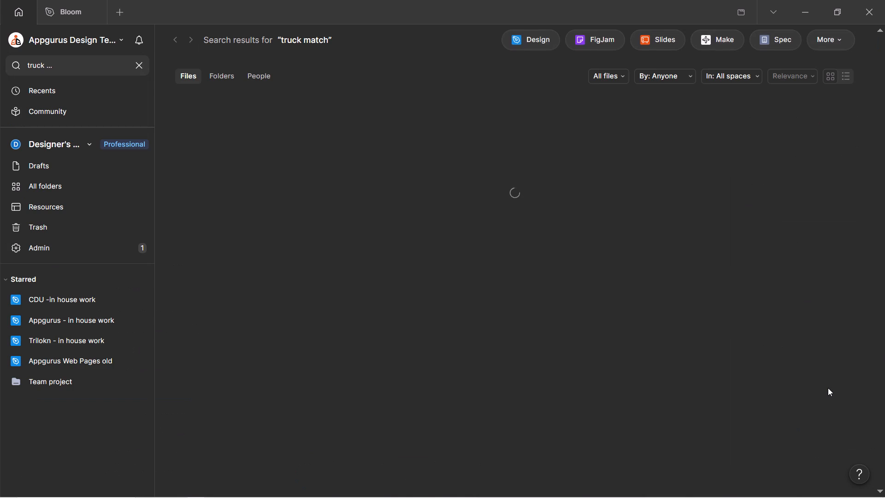
{"action": "key", "text": "ctrl+Tab"}
{"action": "key", "text": "ctrl+a"}
{"action": "type", "text": "18"}
{"action": "key", "text": "Return"}
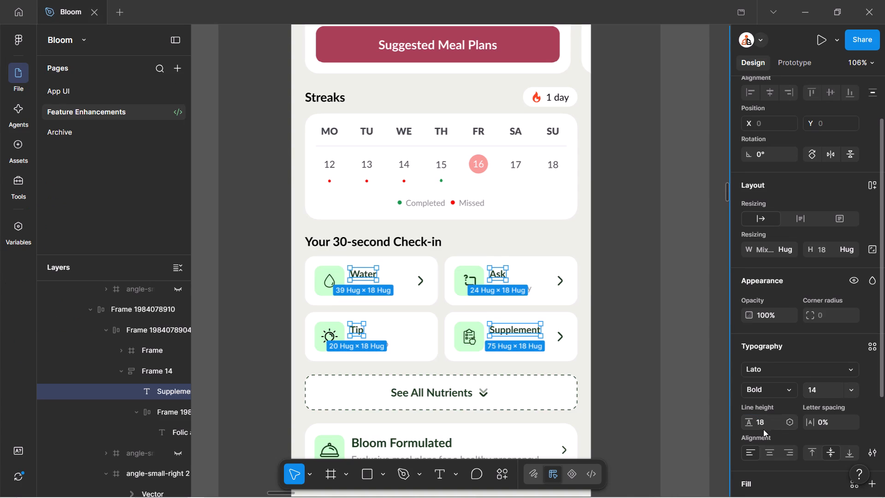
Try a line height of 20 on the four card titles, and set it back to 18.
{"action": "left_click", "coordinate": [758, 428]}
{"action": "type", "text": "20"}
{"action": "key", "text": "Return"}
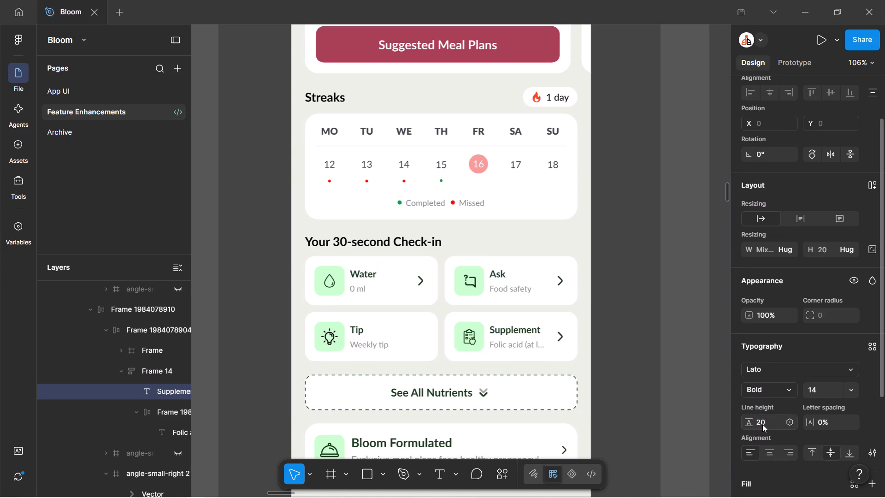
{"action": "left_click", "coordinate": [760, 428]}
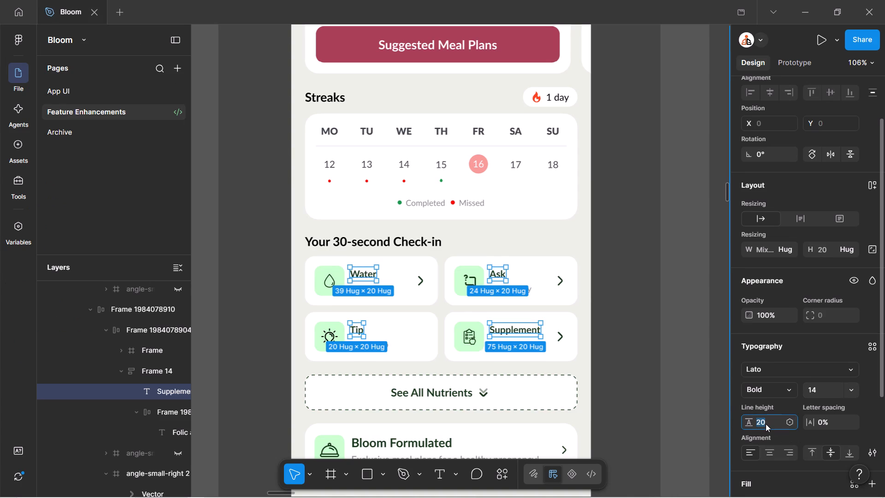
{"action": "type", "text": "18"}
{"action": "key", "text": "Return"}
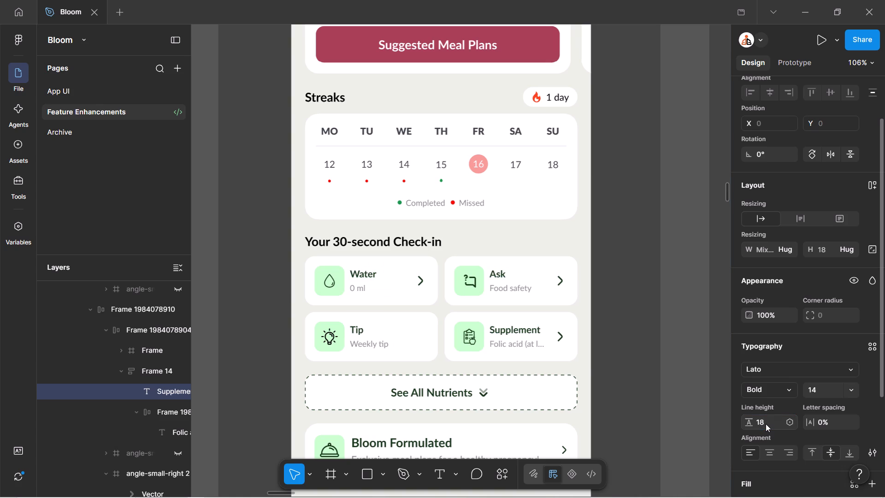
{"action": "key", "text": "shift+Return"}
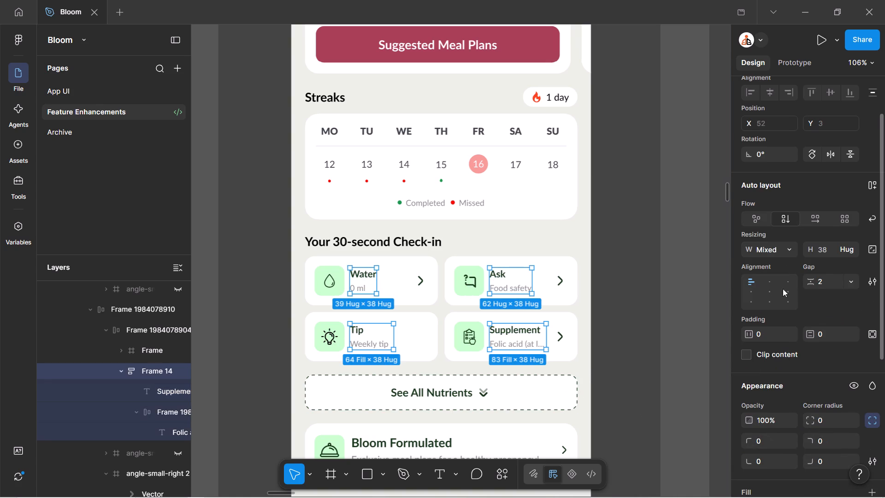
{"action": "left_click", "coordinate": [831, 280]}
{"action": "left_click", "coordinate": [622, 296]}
Hide the interface to view the check-in cards alongside the neighbouring screens.
{"action": "scroll", "coordinate": [622, 296], "scroll_direction": "down", "scroll_amount": 1, "text": "ctrl"}
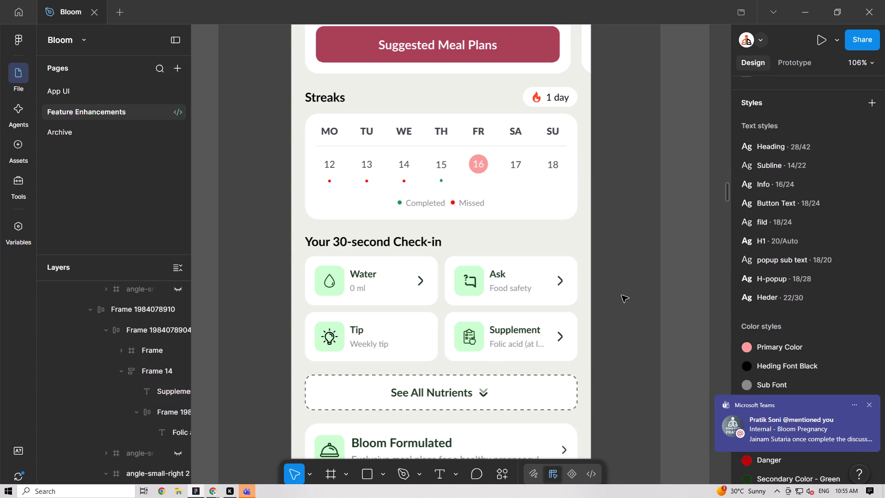
{"action": "key", "text": "ctrl+backslash"}
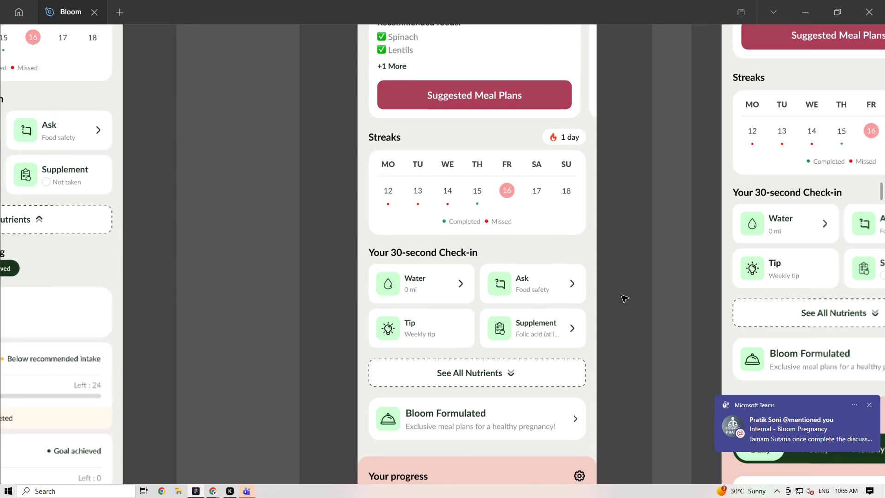
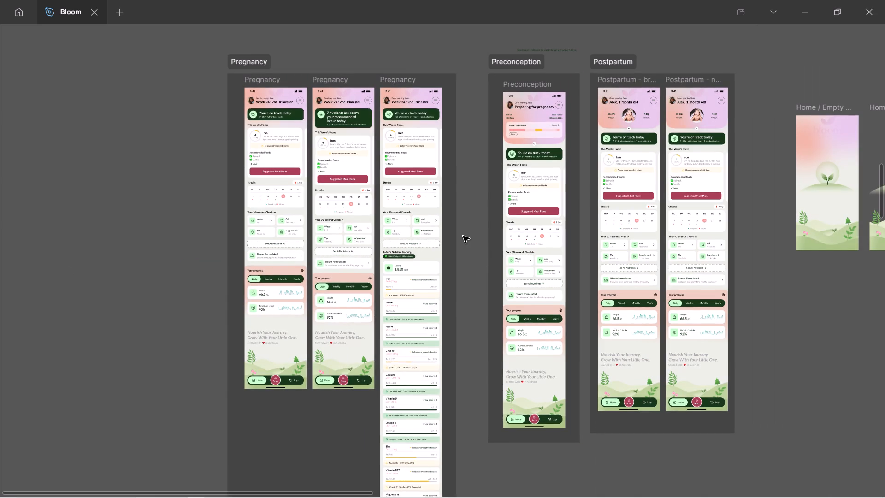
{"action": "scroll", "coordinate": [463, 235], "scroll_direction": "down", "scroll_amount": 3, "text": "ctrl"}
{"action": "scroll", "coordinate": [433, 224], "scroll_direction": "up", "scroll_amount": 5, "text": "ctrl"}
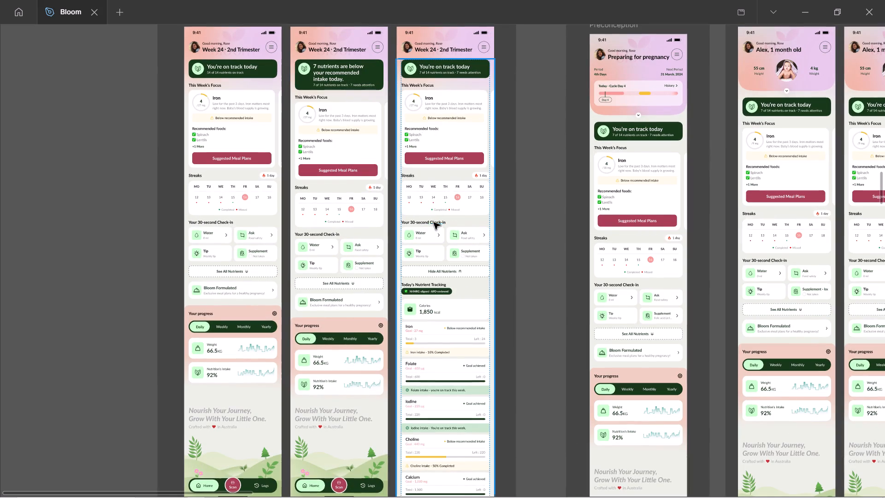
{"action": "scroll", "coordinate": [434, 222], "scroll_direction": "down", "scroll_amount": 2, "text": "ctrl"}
Switch to Chrome and request the Flipkart gift card code on the Tremendous reward page.
{"action": "key", "text": "alt+Tab"}
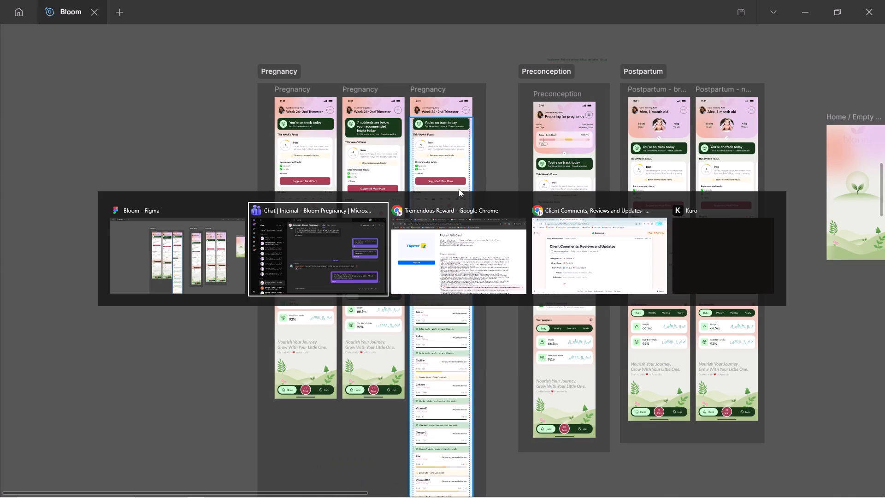
{"action": "key", "text": "alt+Tab"}
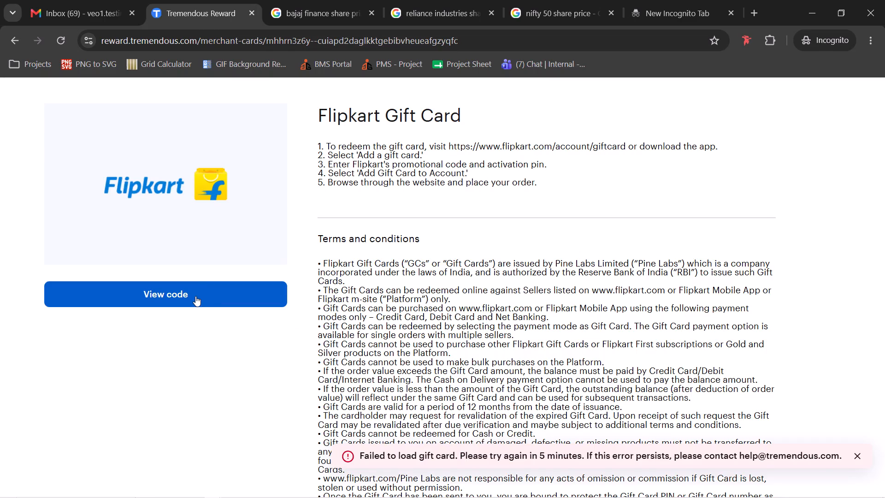
{"action": "left_click", "coordinate": [195, 295]}
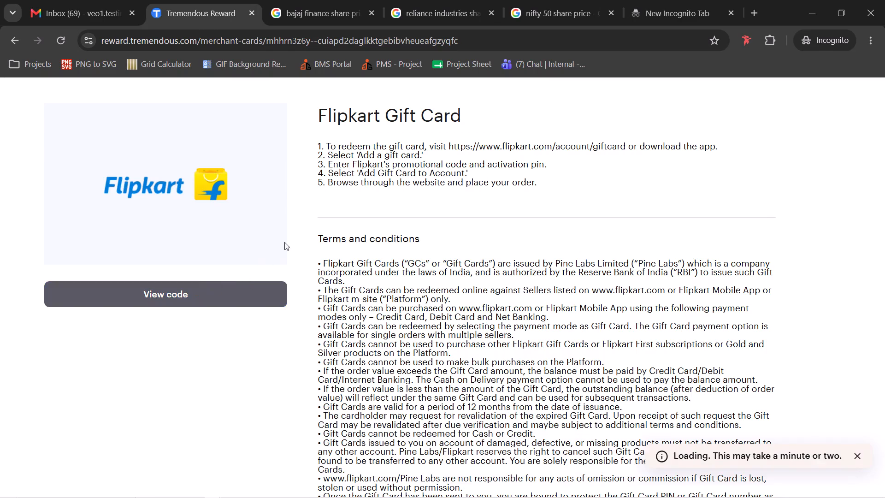
Close the Bajaj Finance share price tab.
{"action": "left_click", "coordinate": [301, 0]}
{"action": "key", "text": "ctrl+w"}
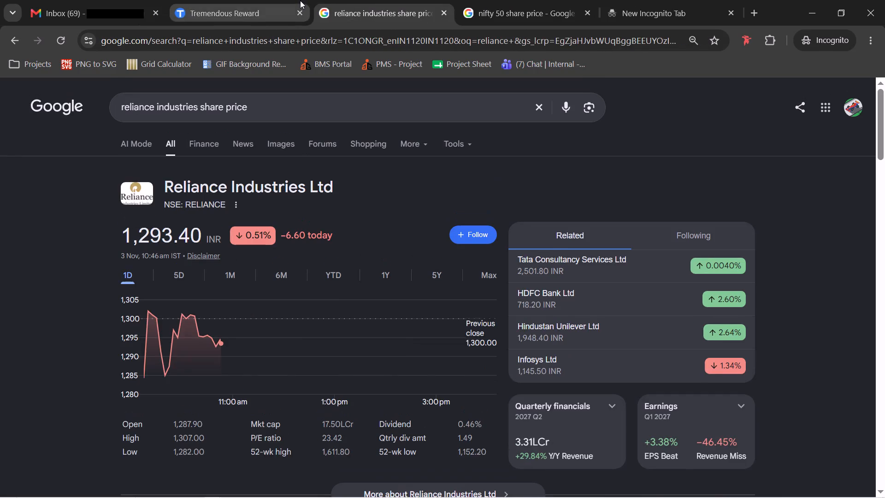
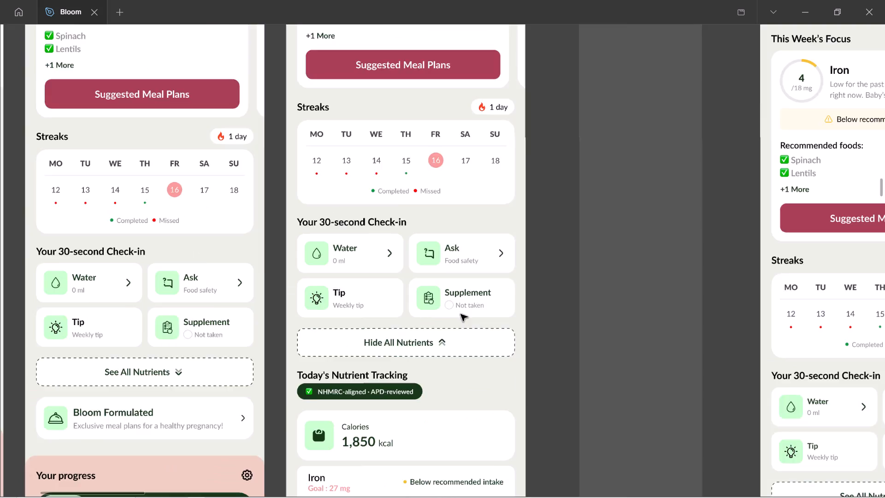
Compare the Preconception screen's check-in cards, especially the Supplement card, with those on the Pregnancy and Postpartum screens.
{"action": "scroll", "coordinate": [520, 294], "scroll_direction": "down", "scroll_amount": 7, "text": "ctrl"}
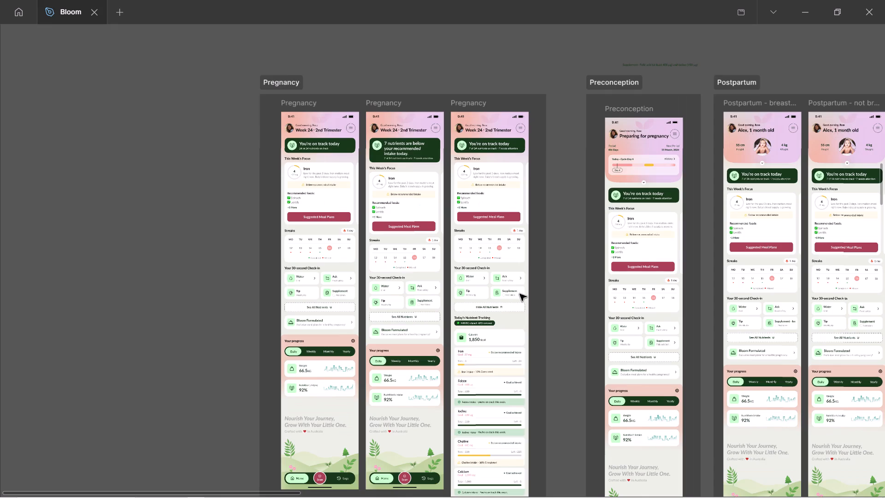
{"action": "scroll", "coordinate": [520, 294], "scroll_direction": "down", "scroll_amount": 4, "text": "shift"}
{"action": "scroll", "coordinate": [384, 369], "scroll_direction": "up", "scroll_amount": 7, "text": "ctrl"}
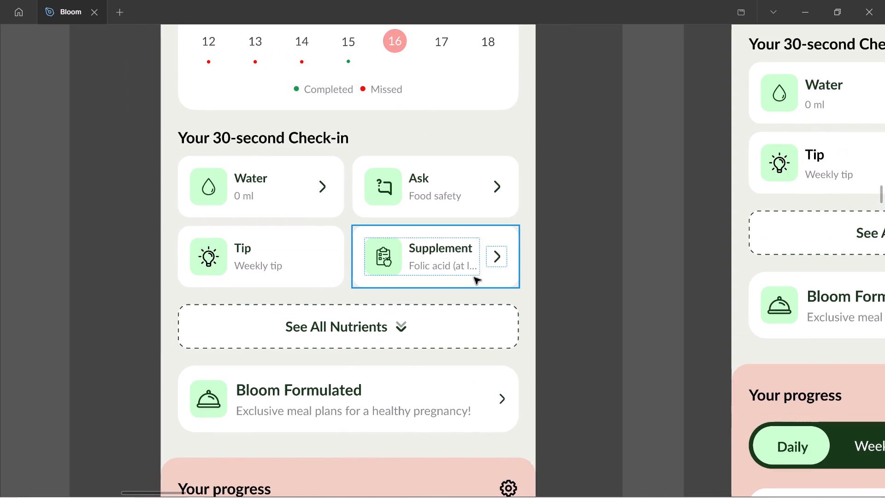
{"action": "left_click", "coordinate": [474, 278], "text": "ctrl"}
{"action": "scroll", "coordinate": [486, 274], "scroll_direction": "down", "scroll_amount": 2, "text": "ctrl"}
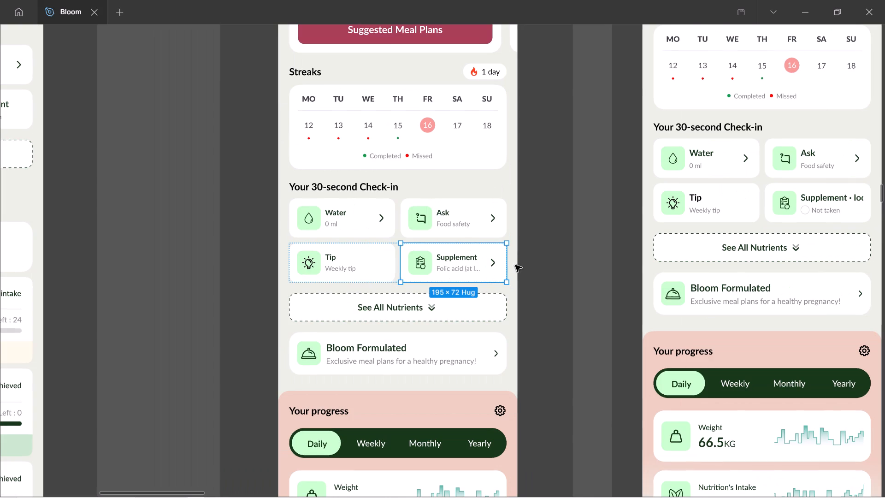
{"action": "left_click", "coordinate": [529, 260], "text": "ctrl"}
{"action": "scroll", "coordinate": [542, 270], "scroll_direction": "down", "scroll_amount": 2, "text": "ctrl"}
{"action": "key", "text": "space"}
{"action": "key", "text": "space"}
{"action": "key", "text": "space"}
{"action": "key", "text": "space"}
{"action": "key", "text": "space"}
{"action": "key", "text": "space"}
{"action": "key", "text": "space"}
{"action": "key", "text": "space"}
{"action": "left_click_drag", "start_coordinate": [545, 263], "coordinate": [532, 247]}
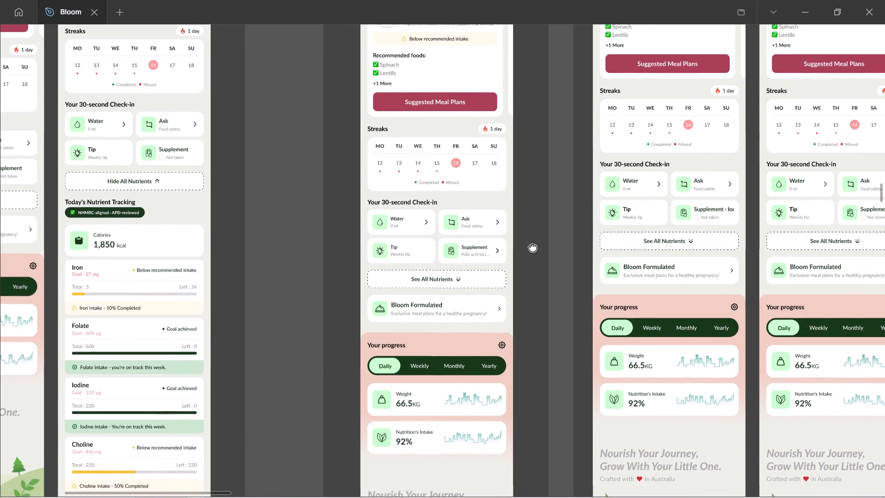
Copy the Dashboard frame with the This Week's Focus sheet from Nutrient Dashboard to the empty canvas above the Preconception section.
{"action": "scroll", "coordinate": [532, 246], "scroll_direction": "down", "scroll_amount": 6, "text": "ctrl"}
{"action": "scroll", "coordinate": [609, 284], "scroll_direction": "down", "scroll_amount": 3, "text": "shift"}
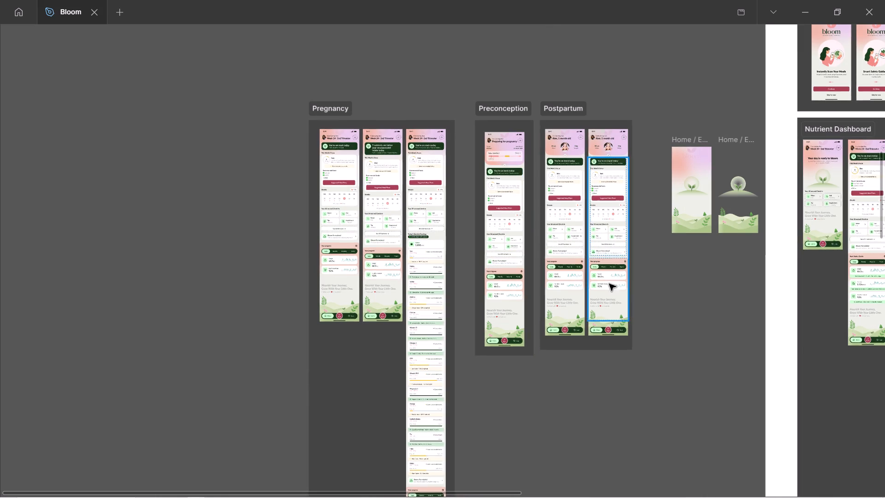
{"action": "left_click", "coordinate": [677, 137]}
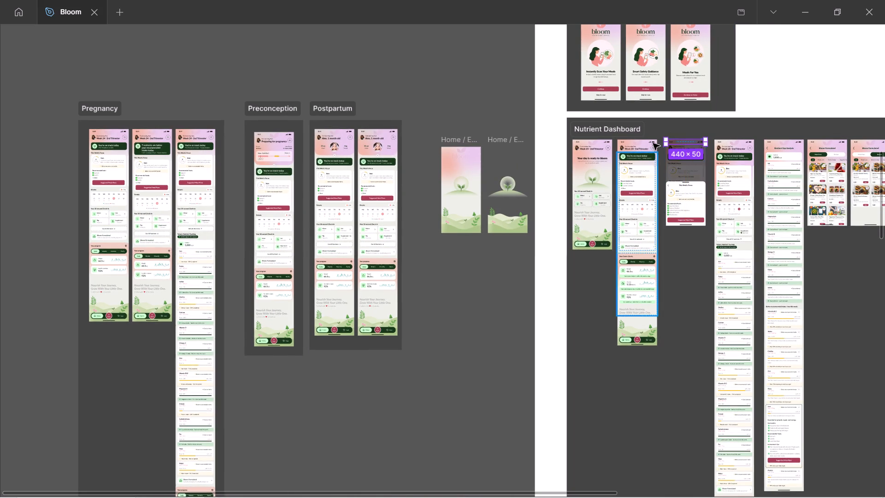
{"action": "left_click", "coordinate": [666, 117]}
{"action": "left_click", "coordinate": [679, 153]}
{"action": "left_click_drag", "start_coordinate": [689, 157], "coordinate": [576, 158], "text": "alt"}
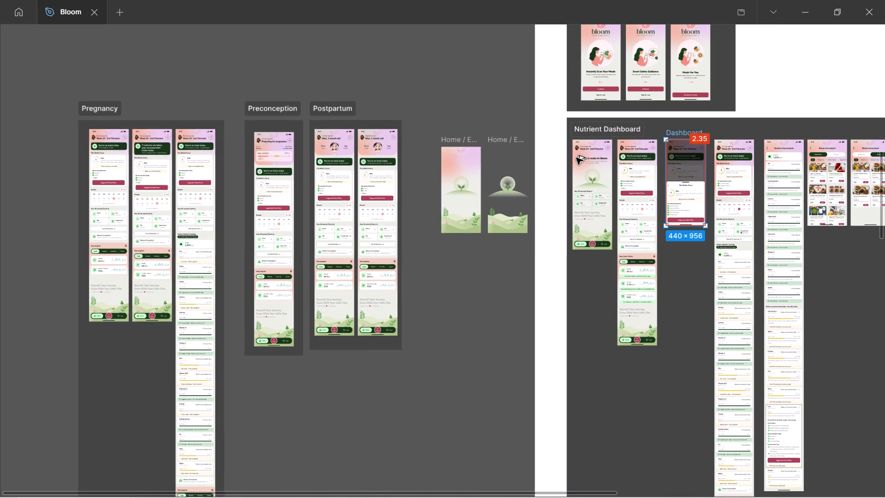
{"action": "left_click_drag", "start_coordinate": [576, 158], "coordinate": [250, 55], "text": "alt"}
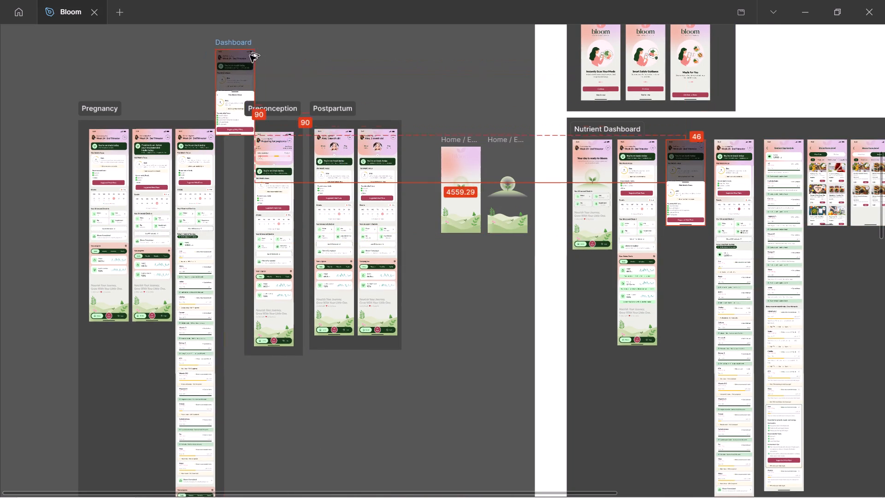
{"action": "left_click_drag", "start_coordinate": [250, 55], "coordinate": [304, 29], "text": "alt"}
Move the Pregnancy and Preconception sections away from the Postpartum section to free up space between them.
{"action": "scroll", "coordinate": [335, 186], "scroll_direction": "down", "scroll_amount": 4}
{"action": "scroll", "coordinate": [328, 186], "scroll_direction": "down", "scroll_amount": 4, "text": "ctrl"}
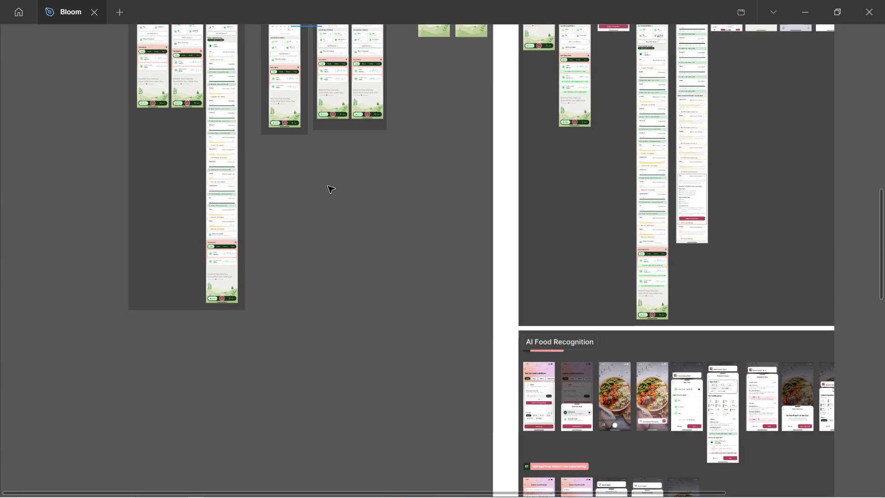
{"action": "scroll", "coordinate": [298, 149], "scroll_direction": "up", "scroll_amount": 3}
{"action": "left_click_drag", "start_coordinate": [220, 265], "coordinate": [165, 265]}
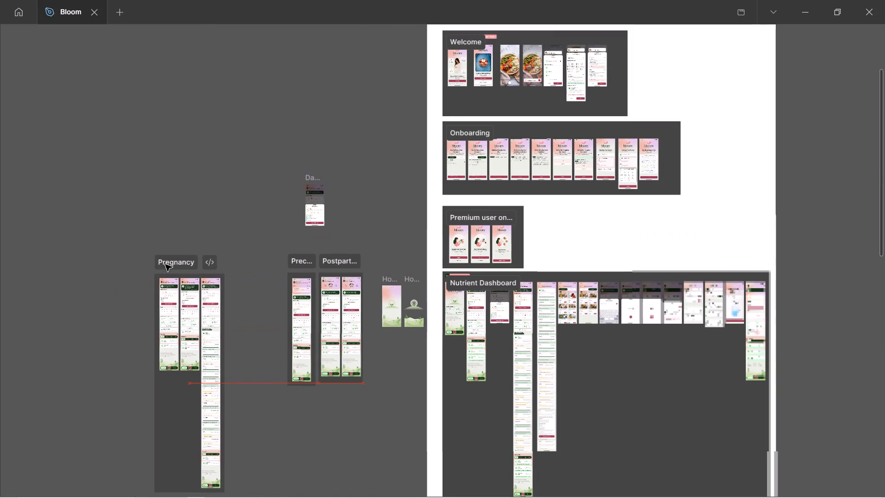
{"action": "left_click_drag", "start_coordinate": [165, 265], "coordinate": [165, 262]}
{"action": "left_click_drag", "start_coordinate": [300, 257], "coordinate": [262, 259]}
Widen the Preconception section toward Postpartum to make room for a second screen.
{"action": "scroll", "coordinate": [276, 293], "scroll_direction": "up", "scroll_amount": 6, "text": "ctrl"}
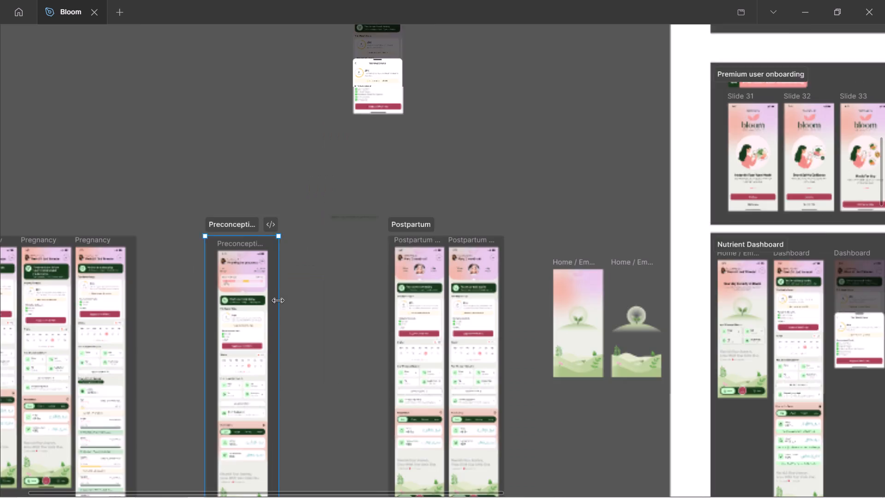
{"action": "key", "text": "v"}
{"action": "left_click_drag", "start_coordinate": [279, 302], "coordinate": [338, 302], "text": "ctrl"}
Place the copied Dashboard frame inside the Preconception section, directly beside the Preconception screen.
{"action": "scroll", "coordinate": [338, 302], "scroll_direction": "down", "scroll_amount": 3, "text": "ctrl"}
{"action": "left_click_drag", "start_coordinate": [365, 105], "coordinate": [320, 267]}
{"action": "scroll", "coordinate": [319, 267], "scroll_direction": "up", "scroll_amount": 10, "text": "ctrl"}
{"action": "left_click_drag", "start_coordinate": [311, 373], "coordinate": [258, 325]}
{"action": "scroll", "coordinate": [278, 310], "scroll_direction": "down", "scroll_amount": 4, "text": "ctrl"}
{"action": "scroll", "coordinate": [341, 411], "scroll_direction": "down", "scroll_amount": 5}
{"action": "scroll", "coordinate": [269, 158], "scroll_direction": "up", "scroll_amount": 7, "text": "ctrl"}
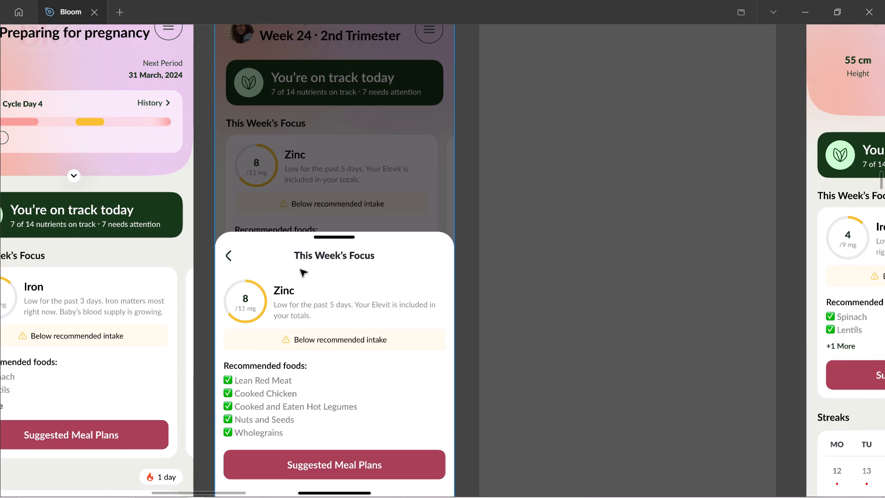
{"action": "scroll", "coordinate": [297, 237], "scroll_direction": "down", "scroll_amount": 2, "text": "ctrl"}
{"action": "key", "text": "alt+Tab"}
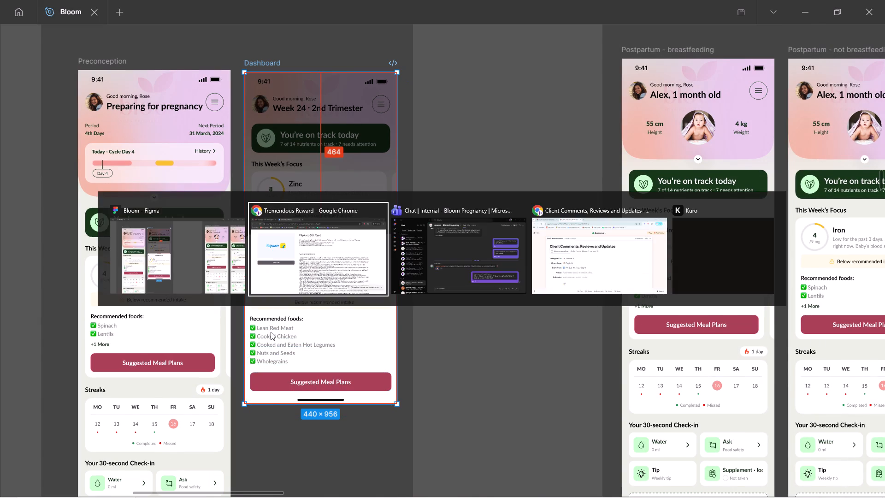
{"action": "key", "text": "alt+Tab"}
Change the copied sheet's title from "This Week's Focus" to "Supplement Checklist".
{"action": "scroll", "coordinate": [280, 338], "scroll_direction": "up", "scroll_amount": 1, "text": "ctrl"}
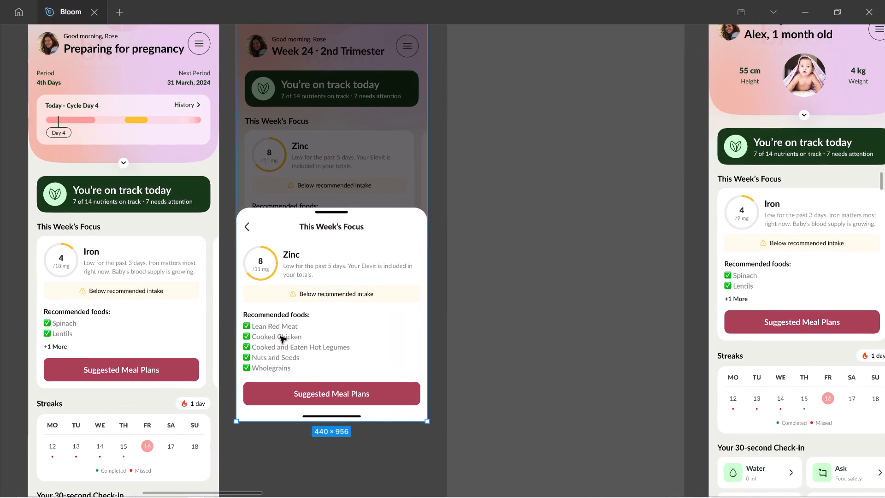
{"action": "left_click", "coordinate": [471, 298]}
{"action": "key", "text": "space"}
{"action": "left_click_drag", "start_coordinate": [469, 269], "coordinate": [539, 179]}
{"action": "scroll", "coordinate": [539, 180], "scroll_direction": "down", "scroll_amount": 1, "text": "ctrl"}
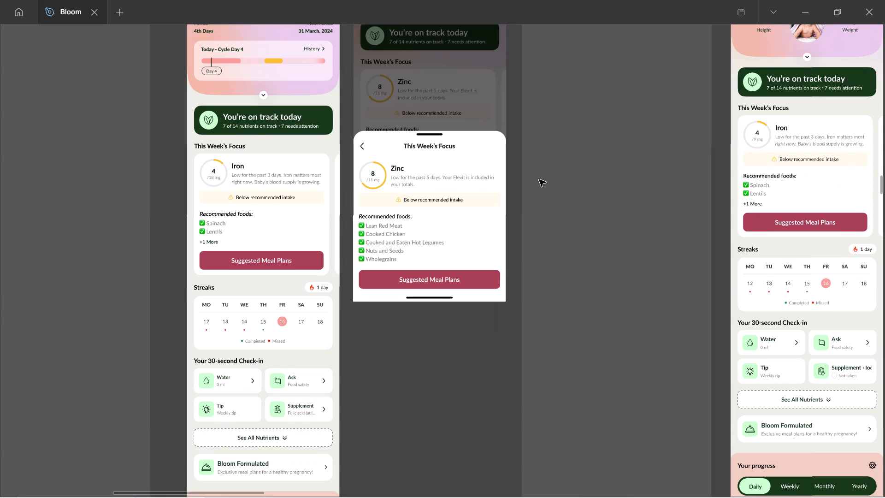
{"action": "scroll", "coordinate": [359, 180], "scroll_direction": "up", "scroll_amount": 1, "text": "ctrl"}
{"action": "double_click", "coordinate": [447, 135], "text": "ctrl"}
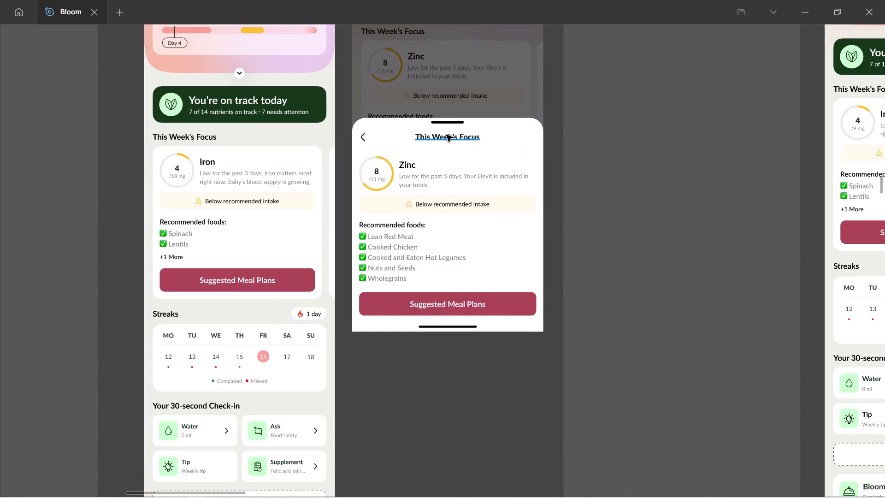
{"action": "type", "text": "Supplement Checklist"}
{"action": "double_click", "coordinate": [577, 203]}
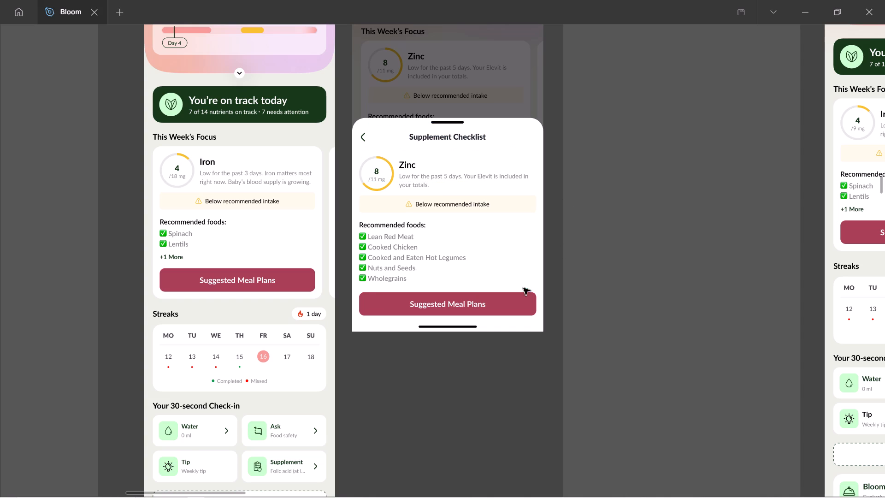
Examine the sheet's button and the dosage text of the Supplement card on the Preconception screen.
{"action": "scroll", "coordinate": [496, 303], "scroll_direction": "down", "scroll_amount": 1, "text": "ctrl"}
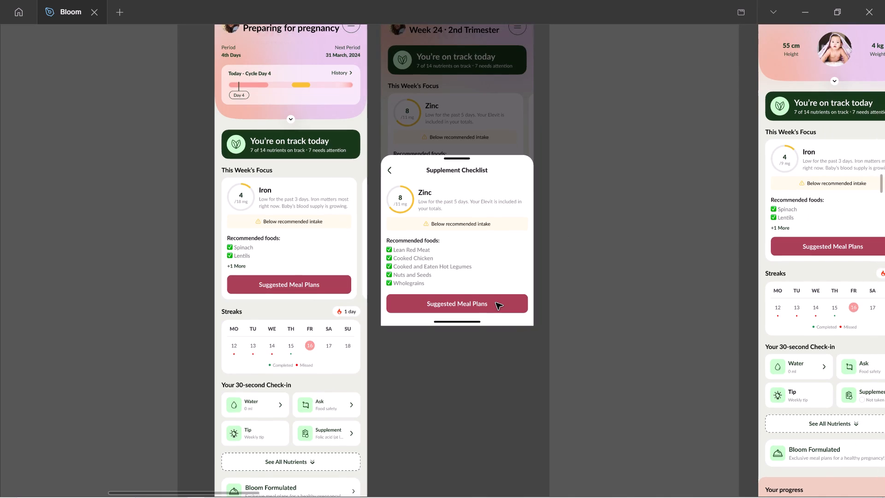
{"action": "scroll", "coordinate": [496, 303], "scroll_direction": "up", "scroll_amount": 1, "text": "ctrl"}
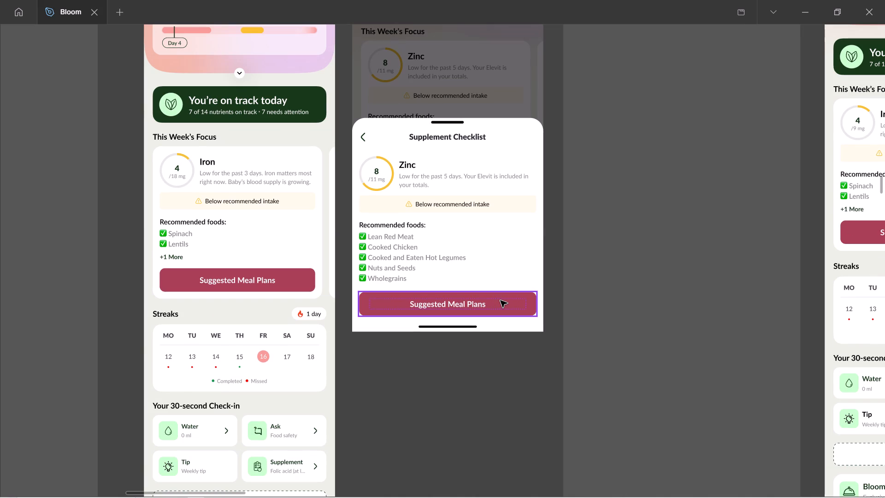
{"action": "left_click", "coordinate": [501, 301], "text": "ctrl"}
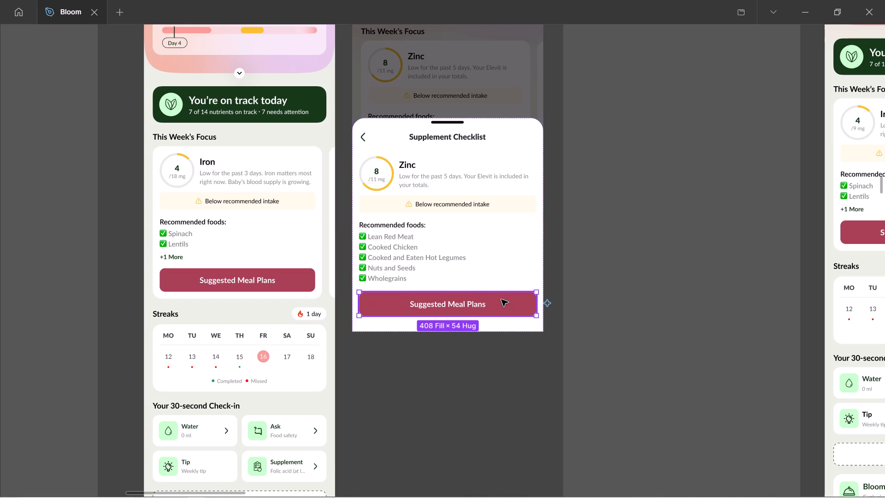
{"action": "left_click", "coordinate": [683, 309]}
{"action": "scroll", "coordinate": [595, 338], "scroll_direction": "down", "scroll_amount": 2, "text": "ctrl"}
{"action": "scroll", "coordinate": [399, 424], "scroll_direction": "up", "scroll_amount": 3, "text": "ctrl"}
{"action": "left_click", "coordinate": [400, 425], "text": "ctrl"}
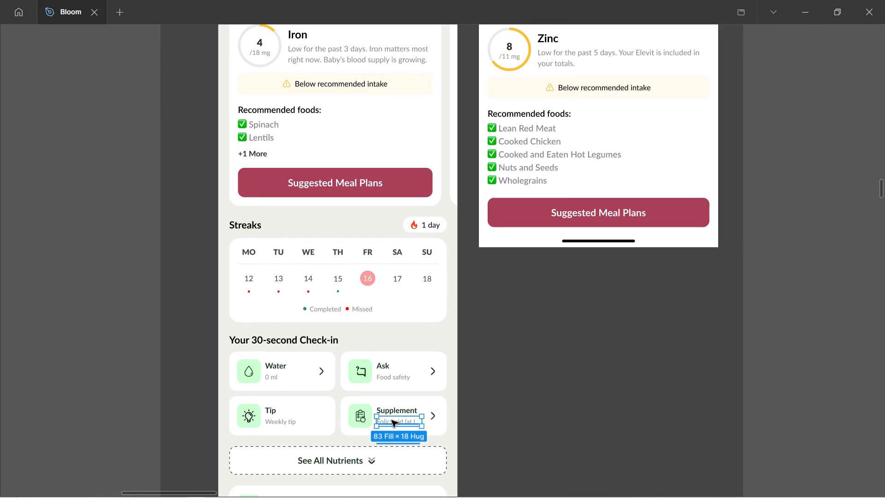
{"action": "double_click", "coordinate": [392, 421], "text": "ctrl"}
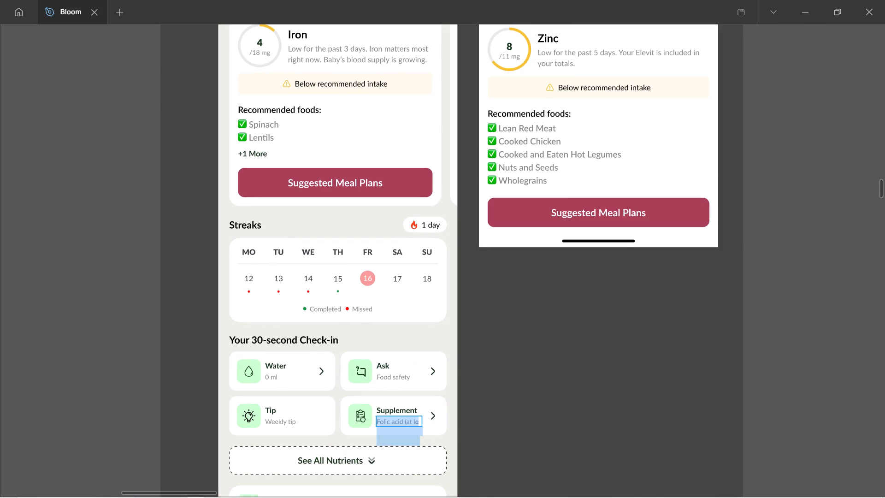
{"action": "scroll", "coordinate": [392, 421], "scroll_direction": "down", "scroll_amount": 1, "text": "ctrl"}
{"action": "scroll", "coordinate": [680, 300], "scroll_direction": "down", "scroll_amount": 2, "text": "ctrl"}
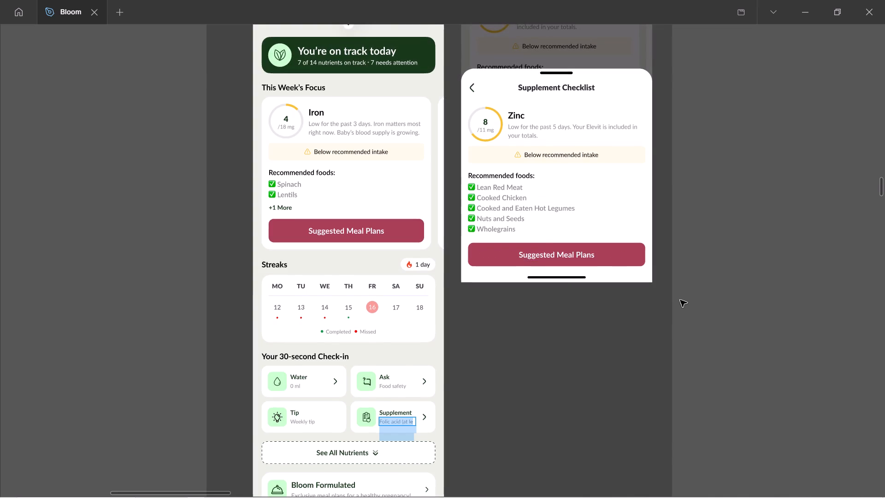
{"action": "double_click", "coordinate": [718, 300], "text": "ctrl"}
Delete the "Recommended foods:" heading above the food list in the Supplement Checklist sheet.
{"action": "key", "text": "space"}
{"action": "key", "text": "space"}
{"action": "key", "text": "space"}
{"action": "key", "text": "space"}
{"action": "key", "text": "space"}
{"action": "key", "text": "space"}
{"action": "key", "text": "space"}
{"action": "key", "text": "space"}
{"action": "key", "text": "space"}
{"action": "key", "text": "space"}
{"action": "key", "text": "space"}
{"action": "key", "text": "space"}
{"action": "key", "text": "space"}
{"action": "key", "text": "space"}
{"action": "key", "text": "space"}
{"action": "key", "text": "space"}
{"action": "key", "text": "space"}
{"action": "key", "text": "space"}
{"action": "key", "text": "space"}
{"action": "key", "text": "space"}
{"action": "left_click_drag", "start_coordinate": [740, 311], "coordinate": [576, 315]}
{"action": "scroll", "coordinate": [399, 243], "scroll_direction": "up", "scroll_amount": 3, "text": "ctrl"}
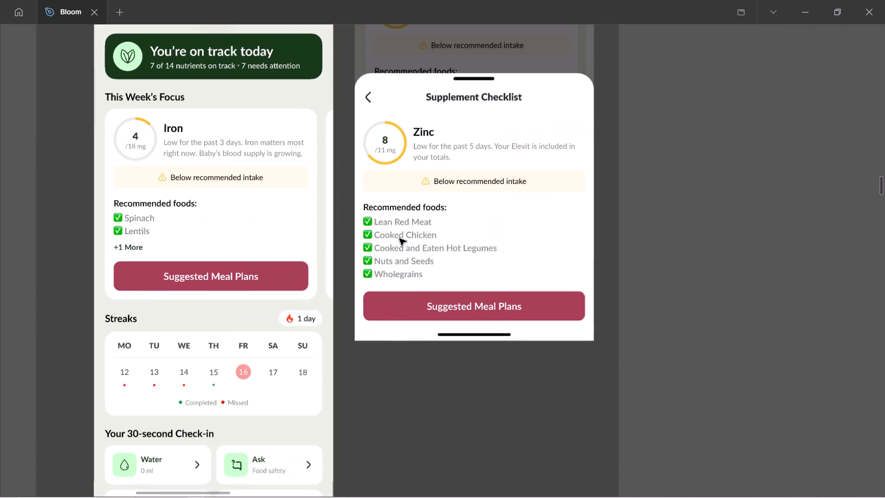
{"action": "double_click", "coordinate": [400, 238], "text": "ctrl"}
{"action": "left_click", "coordinate": [375, 219]}
{"action": "left_click", "coordinate": [658, 216]}
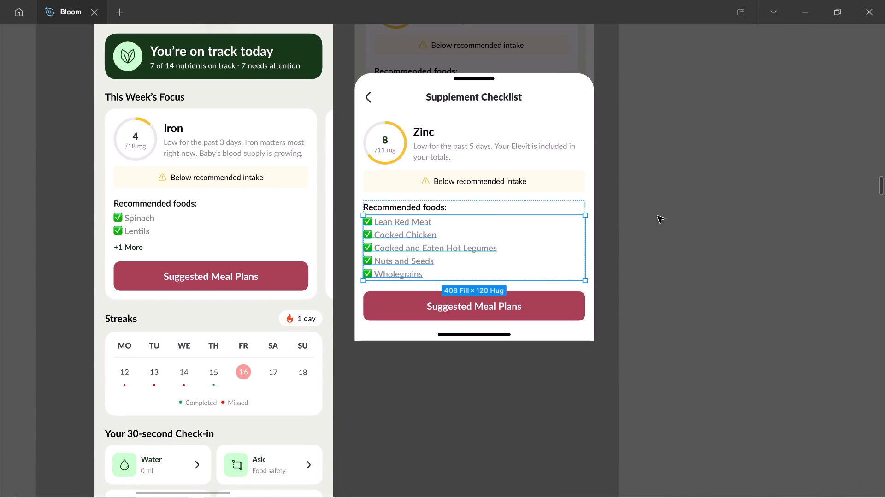
{"action": "left_click", "coordinate": [385, 209]}
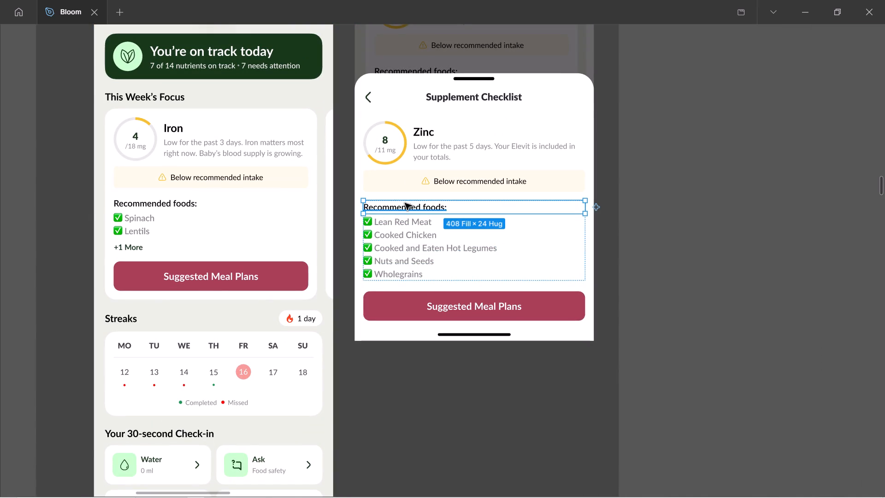
{"action": "key", "text": "Delete"}
Shorten the sheet's title to "Supplement".
{"action": "double_click", "coordinate": [478, 99], "text": "ctrl"}
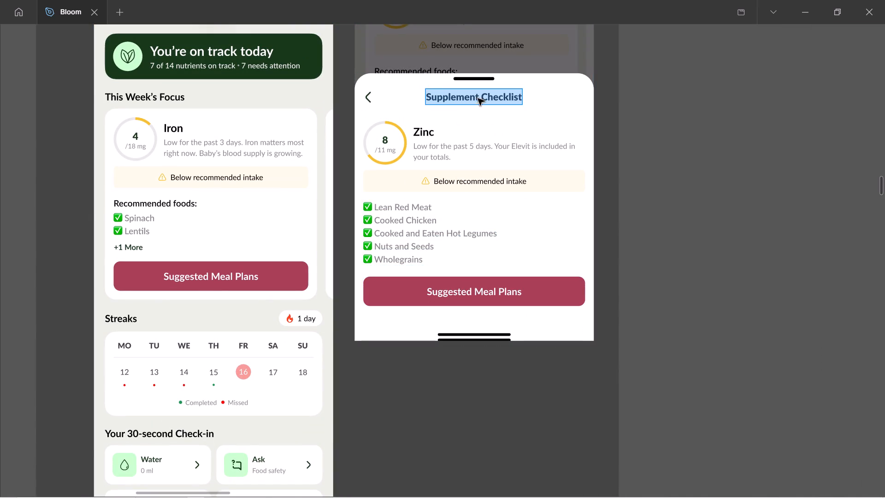
{"action": "left_click_drag", "start_coordinate": [478, 96], "coordinate": [592, 108]}
{"action": "key", "text": "BackSpace"}
{"action": "double_click", "coordinate": [633, 166]}
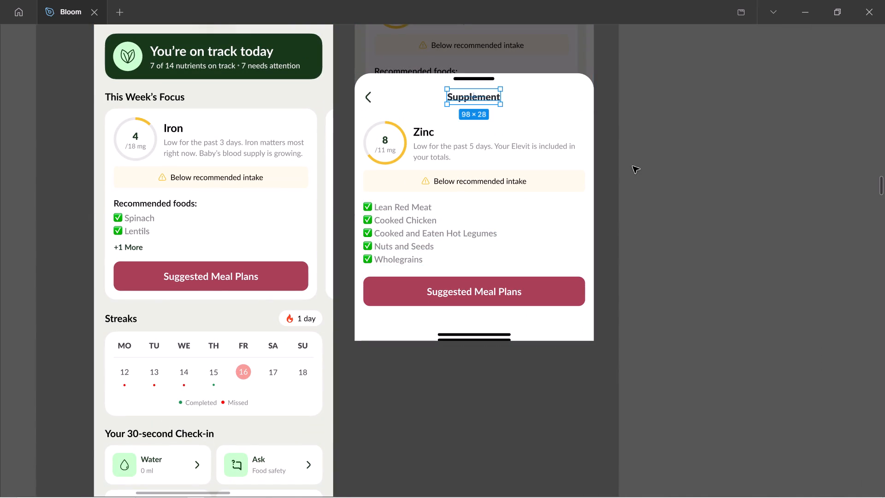
Delete the Zinc summary block and the duplicate home indicator row below the button from the Supplement sheet.
{"action": "triple_click", "coordinate": [499, 149]}
{"action": "key", "text": "Delete"}
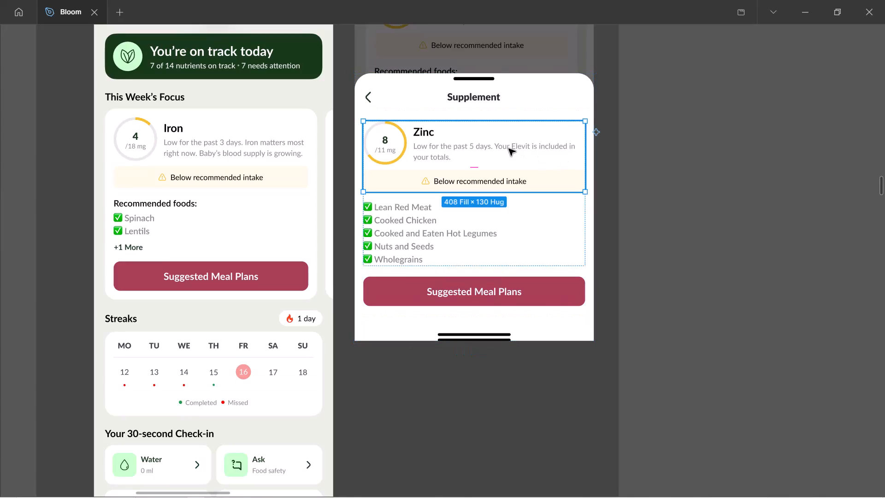
{"action": "triple_click", "coordinate": [497, 255]}
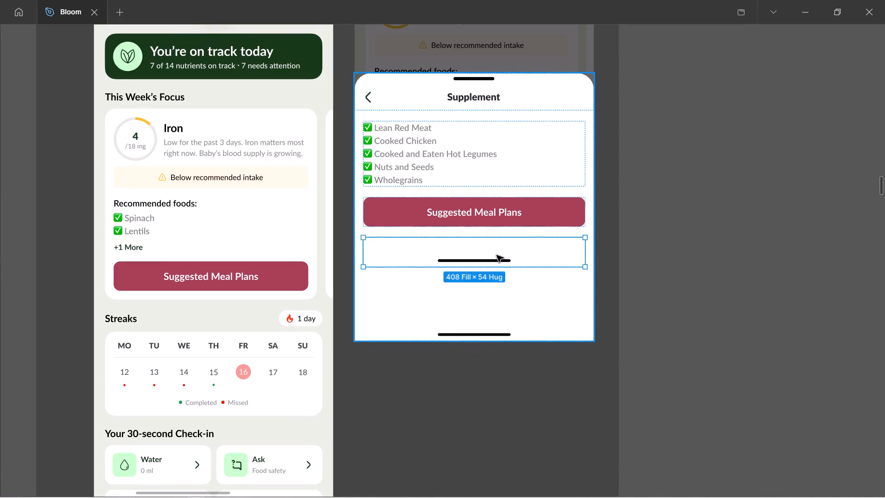
{"action": "key", "text": "shift+Return"}
{"action": "key", "text": "Delete"}
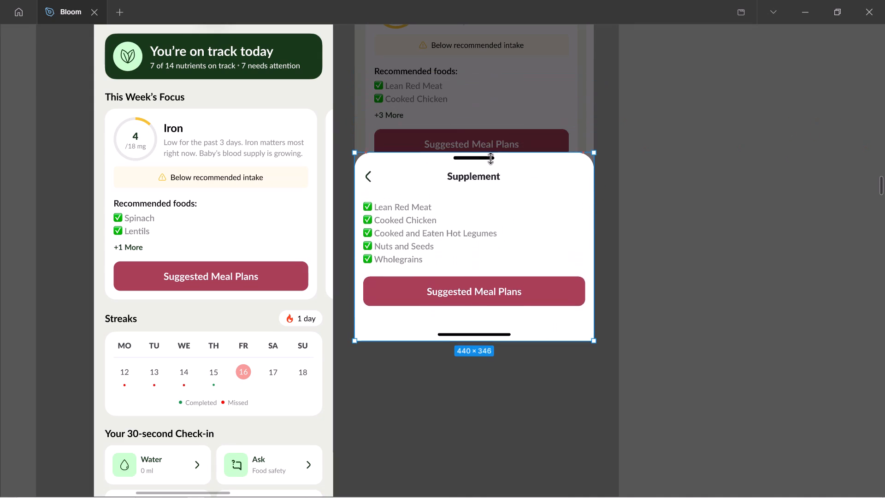
{"action": "left_click_drag", "start_coordinate": [491, 158], "coordinate": [496, 167]}
Relabel the Supplement sheet's "Suggested Meal Plans" button as "Taken".
{"action": "triple_click", "coordinate": [475, 303], "text": "ctrl"}
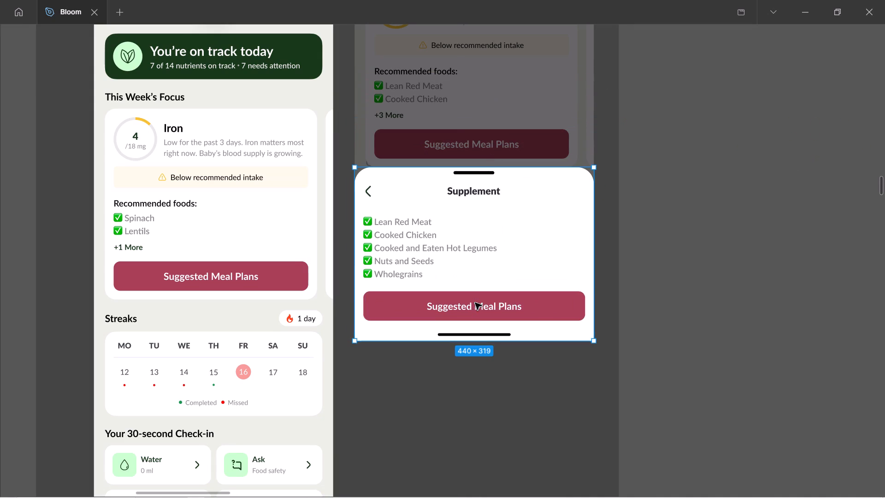
{"action": "scroll", "coordinate": [486, 299], "scroll_direction": "up", "scroll_amount": 2, "text": "ctrl"}
{"action": "scroll", "coordinate": [499, 301], "scroll_direction": "down", "scroll_amount": 4, "text": "ctrl"}
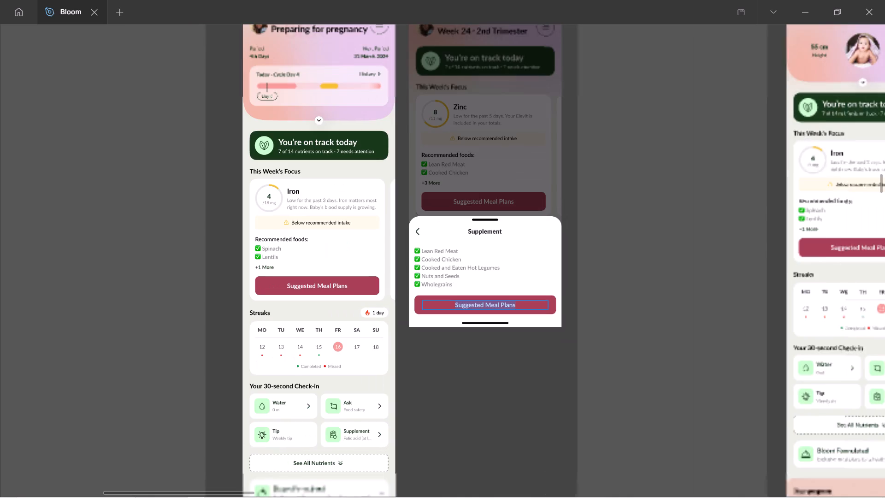
{"action": "type", "text": "Taken"}
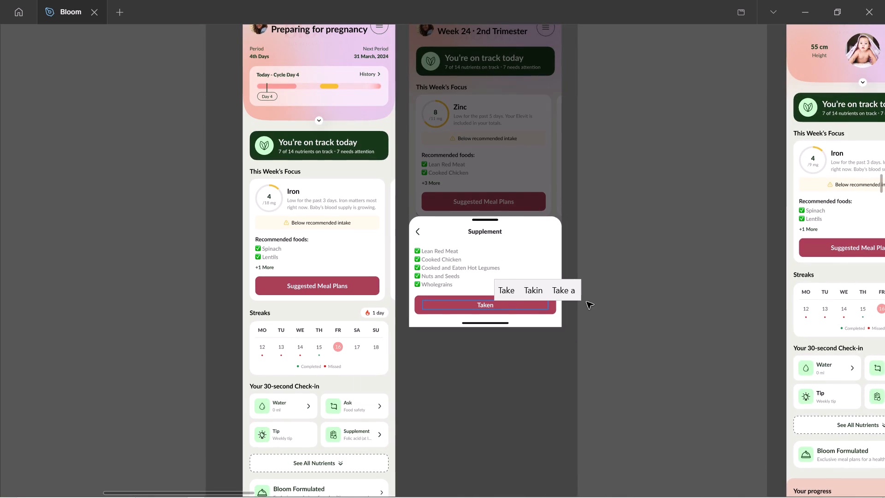
{"action": "double_click", "coordinate": [625, 302]}
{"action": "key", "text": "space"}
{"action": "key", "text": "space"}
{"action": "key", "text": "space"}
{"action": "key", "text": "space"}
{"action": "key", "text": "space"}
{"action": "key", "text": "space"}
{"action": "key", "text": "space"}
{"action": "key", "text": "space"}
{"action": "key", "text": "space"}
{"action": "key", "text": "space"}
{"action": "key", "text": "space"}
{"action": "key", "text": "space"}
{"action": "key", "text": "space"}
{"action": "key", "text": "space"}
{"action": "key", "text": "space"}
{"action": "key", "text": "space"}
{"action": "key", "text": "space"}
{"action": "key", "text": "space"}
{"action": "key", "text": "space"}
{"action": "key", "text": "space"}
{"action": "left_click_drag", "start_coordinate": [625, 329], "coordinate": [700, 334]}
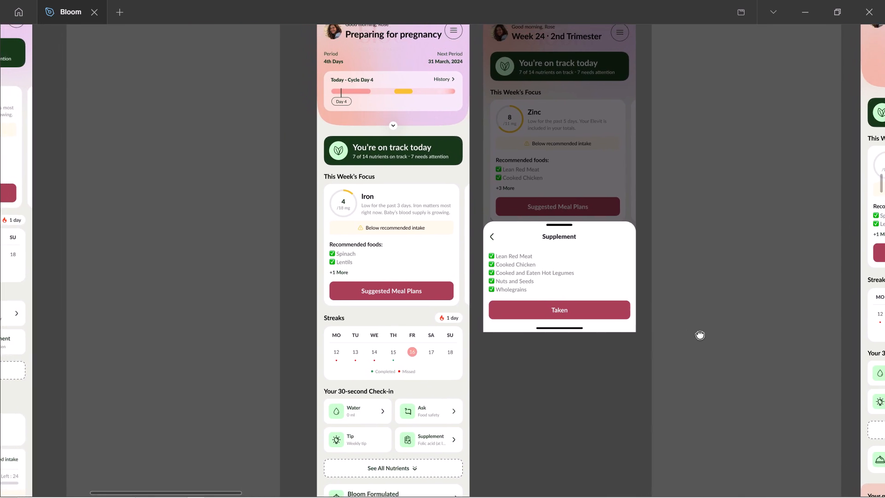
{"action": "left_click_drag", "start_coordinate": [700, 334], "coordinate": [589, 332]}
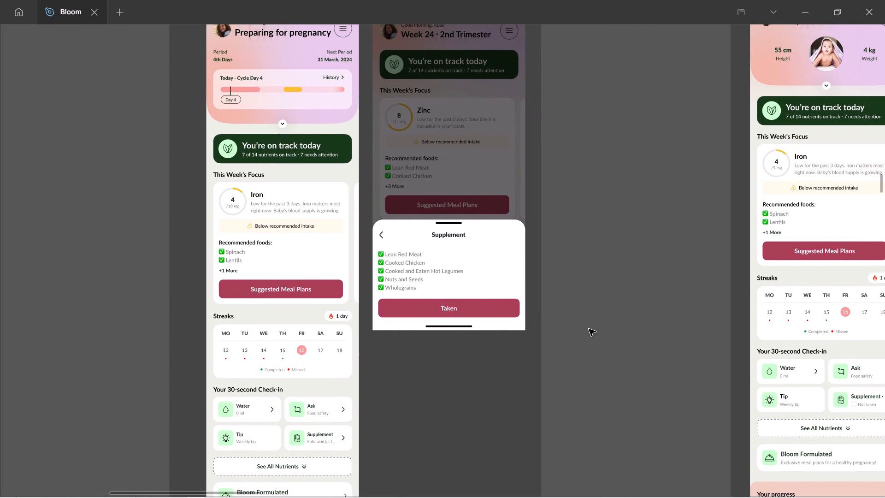
Duplicate the Supplement check-in card's description onto the empty canvas beside the Supplement sheet and turn off its text truncation.
{"action": "scroll", "coordinate": [569, 289], "scroll_direction": "down", "scroll_amount": 1, "text": "ctrl"}
{"action": "scroll", "coordinate": [483, 278], "scroll_direction": "up", "scroll_amount": 4, "text": "ctrl"}
{"action": "scroll", "coordinate": [464, 266], "scroll_direction": "down", "scroll_amount": 1, "text": "ctrl"}
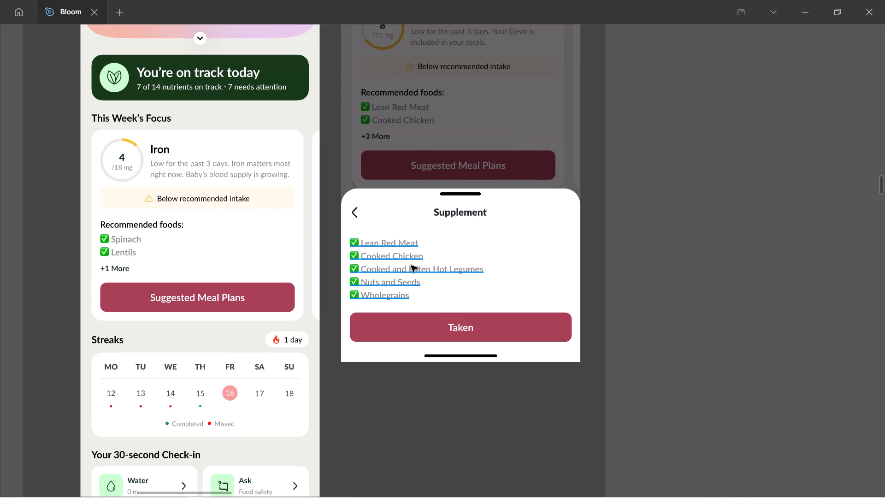
{"action": "scroll", "coordinate": [401, 270], "scroll_direction": "down", "scroll_amount": 2}
{"action": "left_click", "coordinate": [270, 385], "text": "ctrl"}
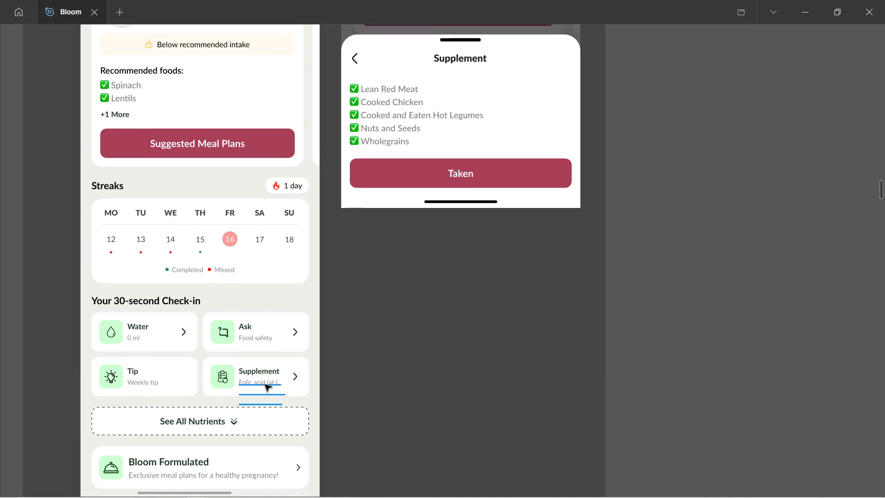
{"action": "left_click_drag", "start_coordinate": [260, 384], "coordinate": [644, 160], "text": "alt"}
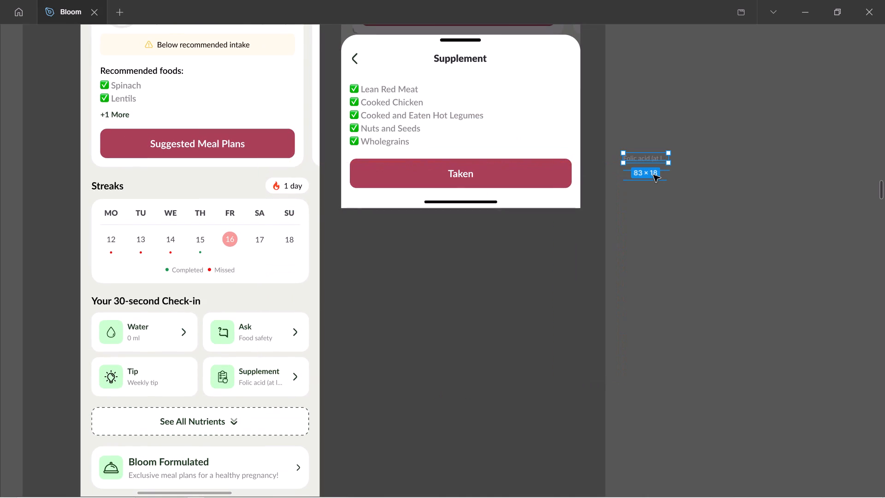
{"action": "key", "text": "ctrl+backslash"}
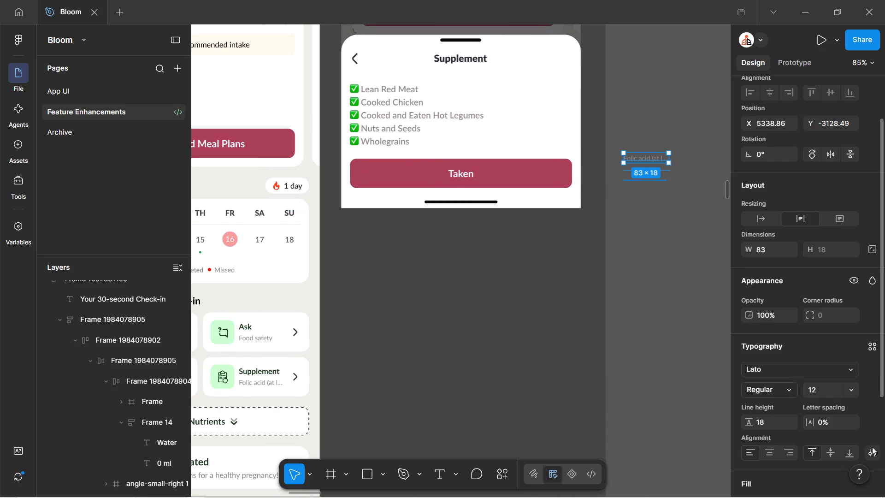
{"action": "left_click", "coordinate": [871, 445]}
{"action": "left_click", "coordinate": [871, 450]}
{"action": "left_click", "coordinate": [693, 426]}
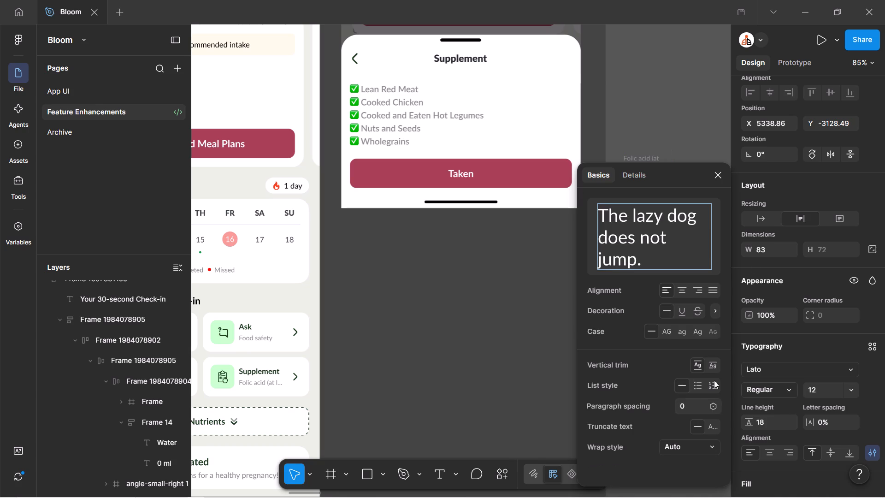
{"action": "left_click", "coordinate": [721, 173]}
{"action": "key", "text": "ctrl+backslash"}
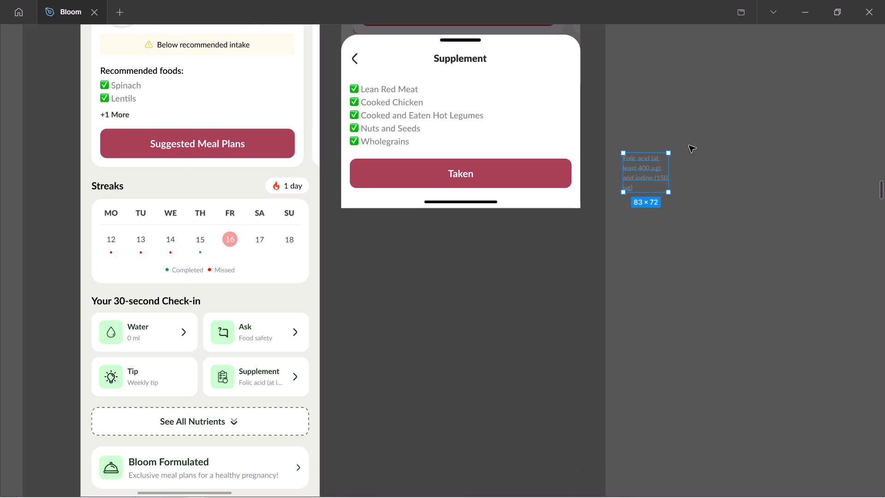
Replace the "Lean Red Meat" line in the Supplement sheet with "Folic acid (at least 400 µg)" copied from the duplicated description.
{"action": "scroll", "coordinate": [672, 135], "scroll_direction": "up", "scroll_amount": 2, "text": "ctrl"}
{"action": "scroll", "coordinate": [602, 198], "scroll_direction": "up", "scroll_amount": 2}
{"action": "left_click", "coordinate": [640, 305]}
{"action": "triple_click", "coordinate": [642, 347]}
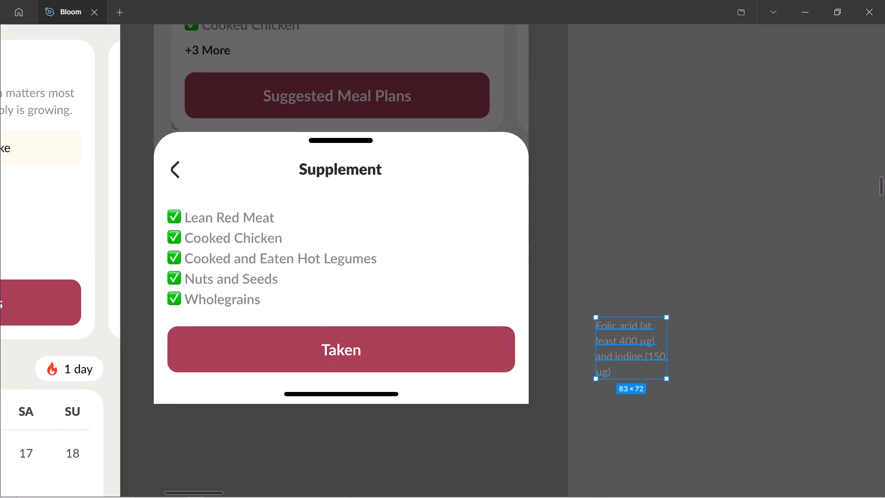
{"action": "left_click_drag", "start_coordinate": [656, 345], "coordinate": [595, 328]}
{"action": "key", "text": "ctrl+c"}
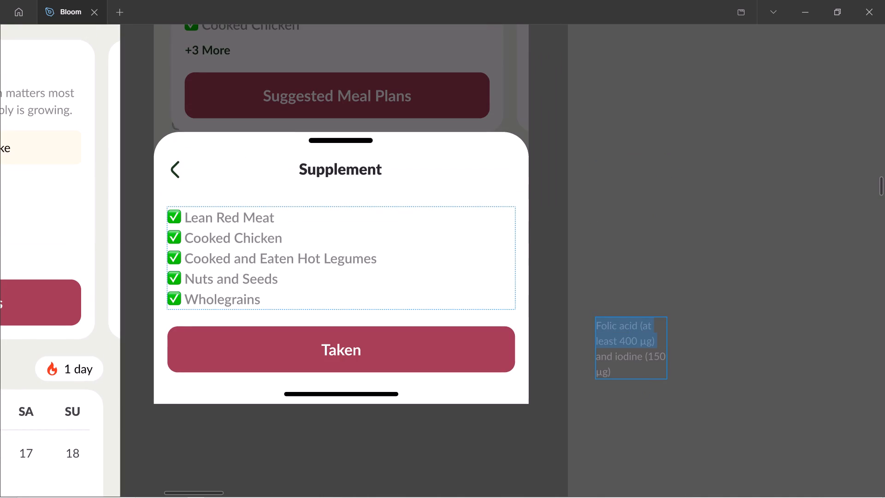
{"action": "left_click_drag", "start_coordinate": [271, 220], "coordinate": [133, 220]}
{"action": "key", "text": "ctrl+z"}
{"action": "left_click_drag", "start_coordinate": [276, 216], "coordinate": [183, 216]}
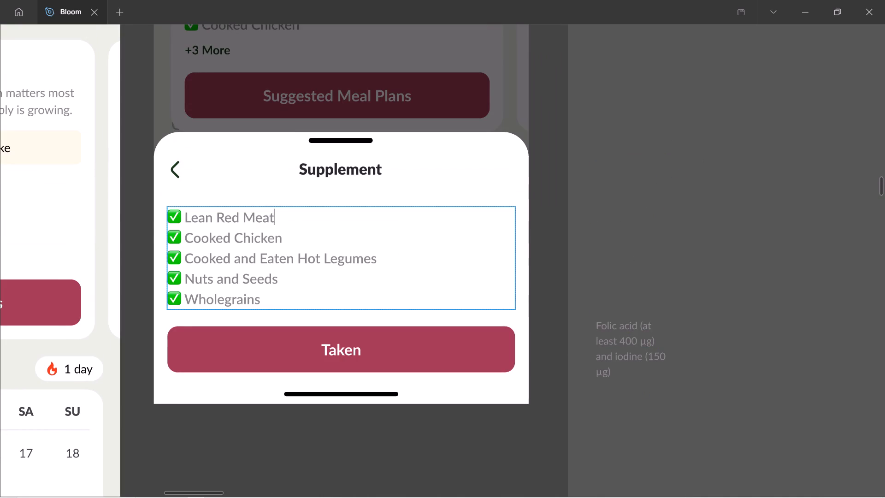
{"action": "left_click_drag", "start_coordinate": [183, 216], "coordinate": [139, 213]}
{"action": "key", "text": "ctrl+shift+v"}
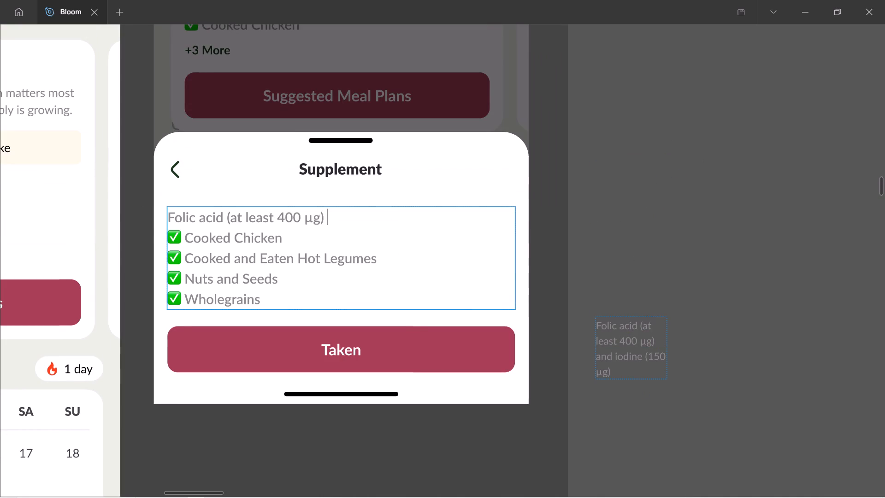
Replace the "Cooked Chicken" line with the iodine text copied from the duplicated description, capitalised as "Iodine (150 µg)".
{"action": "left_click_drag", "start_coordinate": [637, 372], "coordinate": [616, 358]}
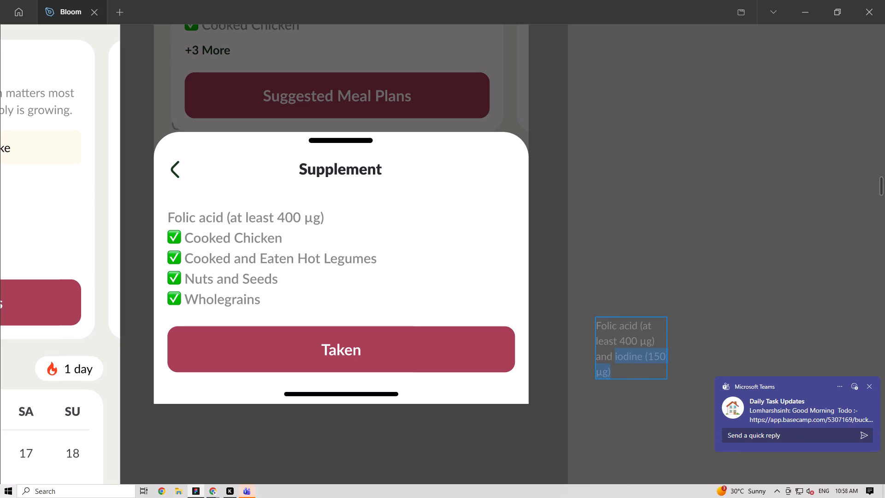
{"action": "key", "text": "ctrl+c"}
{"action": "left_click_drag", "start_coordinate": [302, 235], "coordinate": [79, 237]}
{"action": "key", "text": "ctrl+shift+v"}
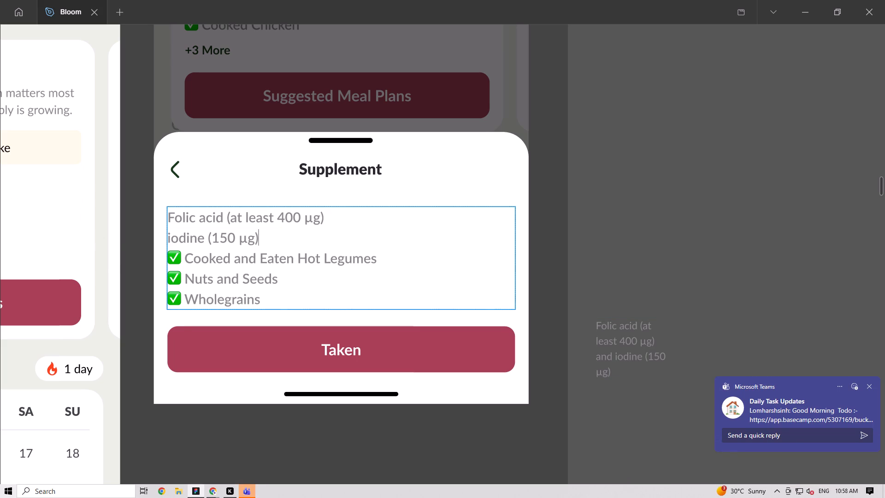
{"action": "left_click_drag", "start_coordinate": [171, 240], "coordinate": [139, 236]}
{"action": "key", "text": "shift+i"}
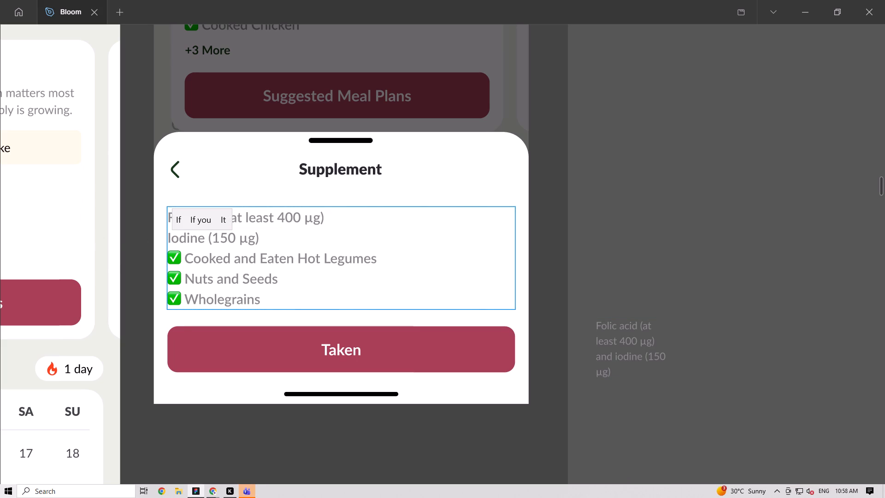
Delete the remaining Cooked and Eaten Hot Legumes, Nuts and Seeds and Wholegrains lines from the sheet's list.
{"action": "left_click_drag", "start_coordinate": [272, 306], "coordinate": [148, 253]}
{"action": "key", "text": "BackSpace"}
{"action": "key", "text": "BackSpace"}
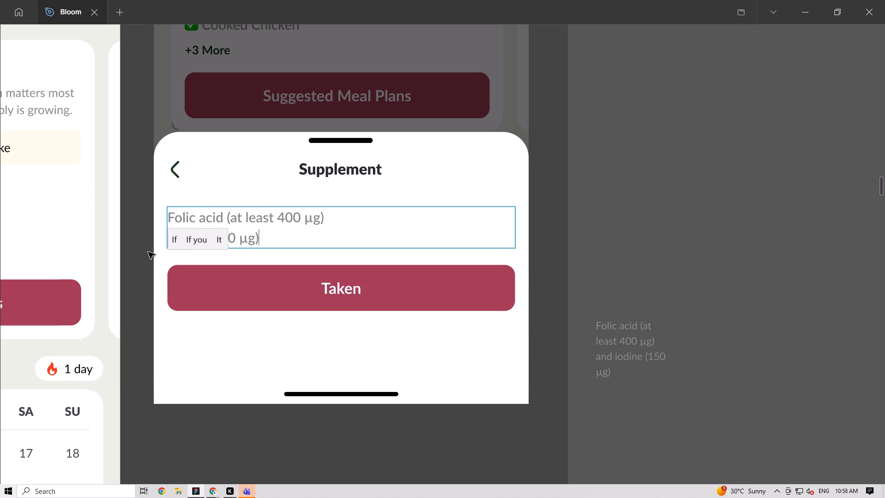
{"action": "left_click", "coordinate": [684, 235]}
Lower the top edge of the Supplement sheet so it is about 238 high and fits the shortened list.
{"action": "left_click", "coordinate": [616, 195]}
{"action": "left_click", "coordinate": [542, 179]}
{"action": "left_click", "coordinate": [480, 171]}
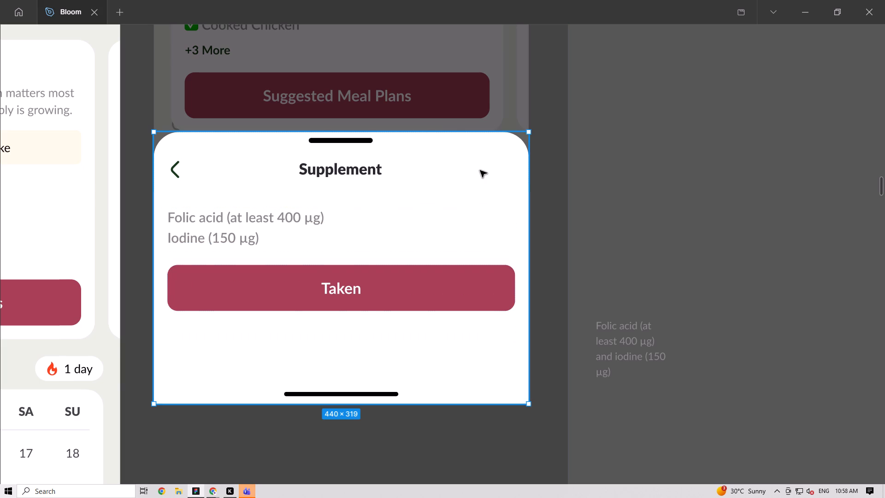
{"action": "left_click_drag", "start_coordinate": [442, 132], "coordinate": [434, 202]}
{"action": "scroll", "coordinate": [434, 202], "scroll_direction": "down", "scroll_amount": 5, "text": "ctrl"}
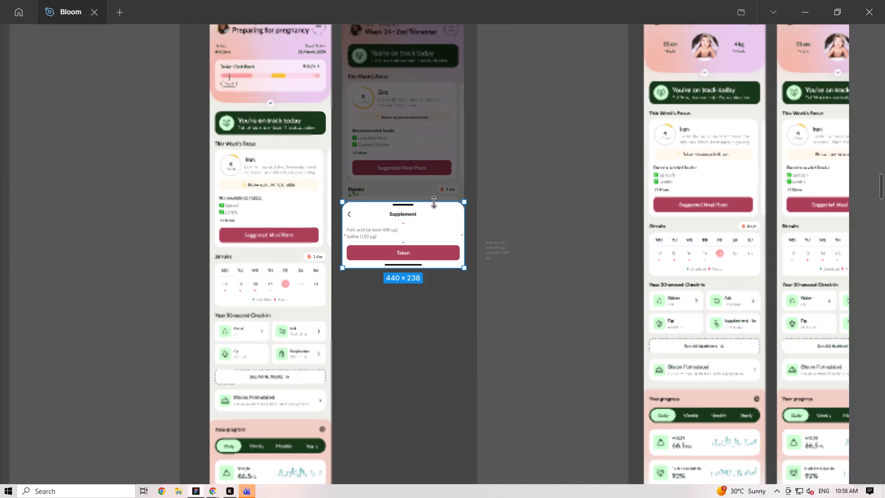
{"action": "left_click", "coordinate": [540, 179]}
Change the sheet's title to "Supplements".
{"action": "scroll", "coordinate": [365, 225], "scroll_direction": "up", "scroll_amount": 2, "text": "ctrl"}
{"action": "scroll", "coordinate": [417, 200], "scroll_direction": "up", "scroll_amount": 2, "text": "ctrl"}
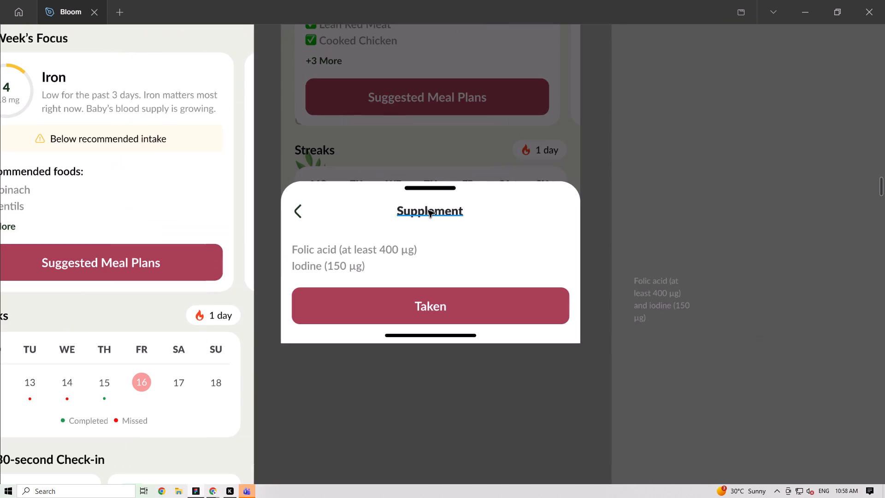
{"action": "double_click", "coordinate": [428, 211], "text": "ctrl"}
{"action": "key", "text": "Right"}
{"action": "key", "text": "s"}
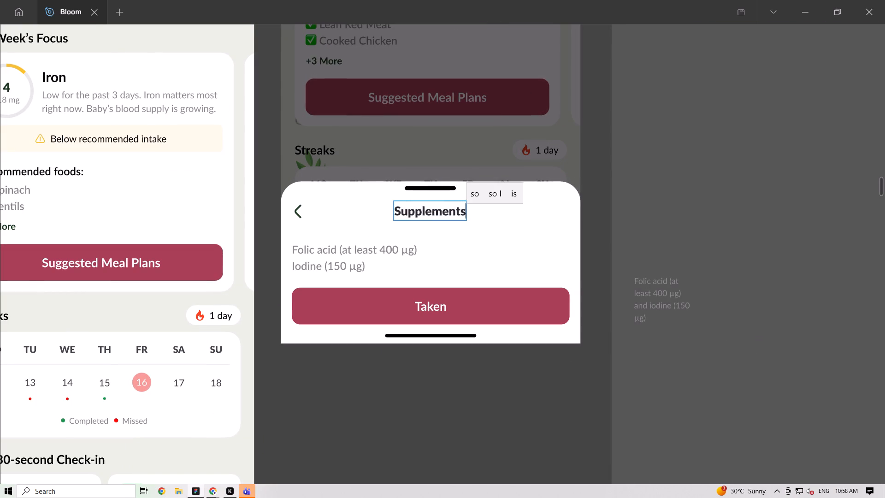
{"action": "scroll", "coordinate": [463, 222], "scroll_direction": "down", "scroll_amount": 3, "text": "ctrl"}
{"action": "double_click", "coordinate": [615, 196]}
Delete the duplicated folic acid and iodine description from the canvas beside the sheet.
{"action": "left_click_drag", "start_coordinate": [605, 296], "coordinate": [541, 221]}
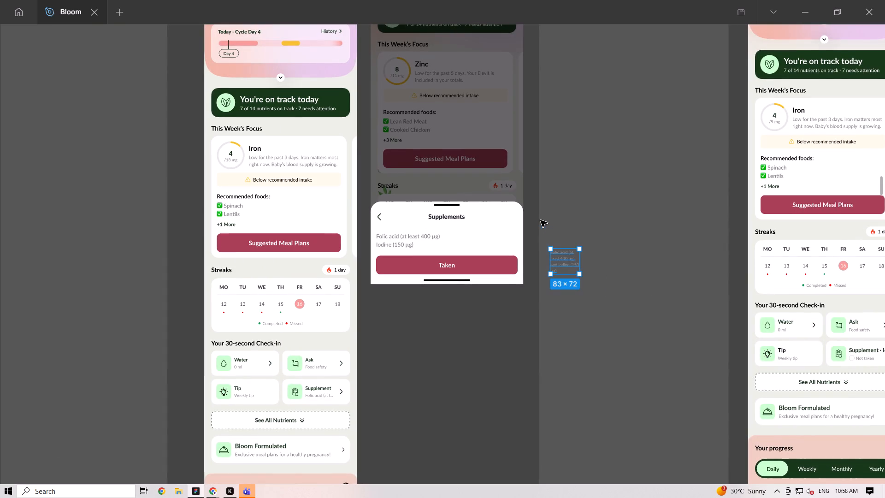
{"action": "key", "text": "Delete"}
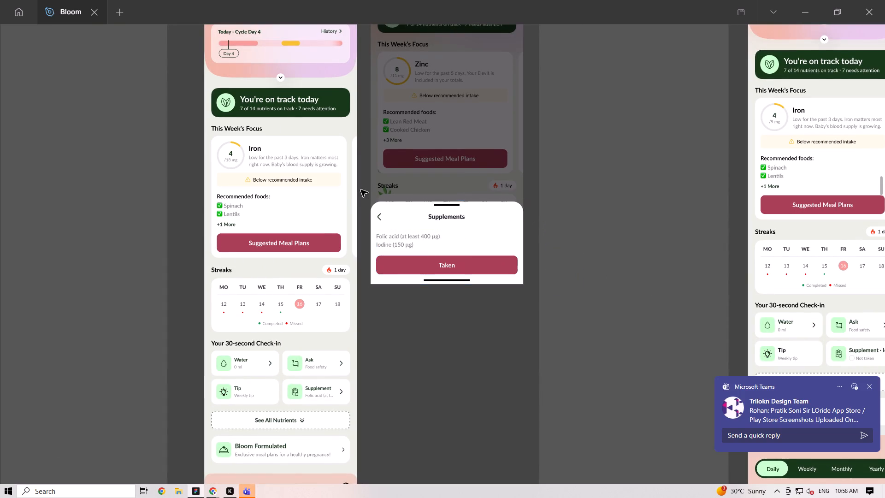
Examine the Supplements sheet, its Taken button and the 30-second Check-in cards on the Preparing for pregnancy dashboard.
{"action": "scroll", "coordinate": [359, 187], "scroll_direction": "up", "scroll_amount": 2, "text": "ctrl"}
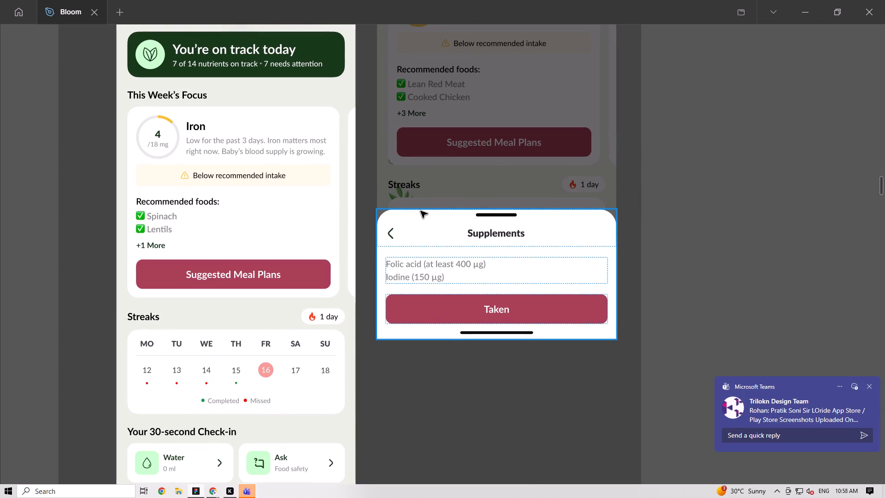
{"action": "scroll", "coordinate": [454, 266], "scroll_direction": "down", "scroll_amount": 1, "text": "ctrl"}
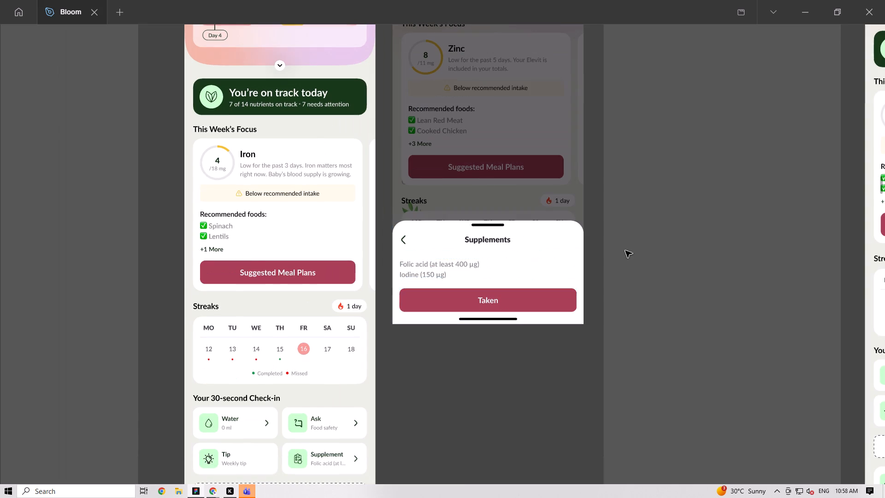
{"action": "scroll", "coordinate": [626, 250], "scroll_direction": "down", "scroll_amount": 2, "text": "ctrl"}
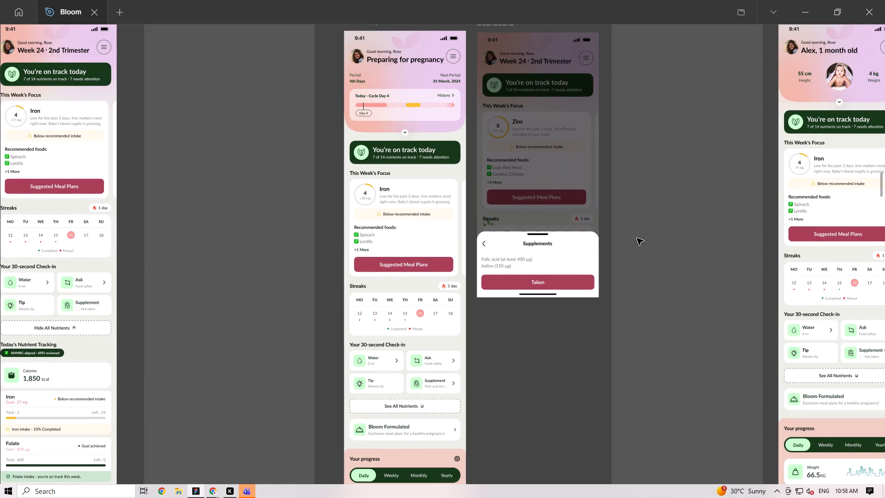
{"action": "scroll", "coordinate": [490, 271], "scroll_direction": "up", "scroll_amount": 2, "text": "ctrl"}
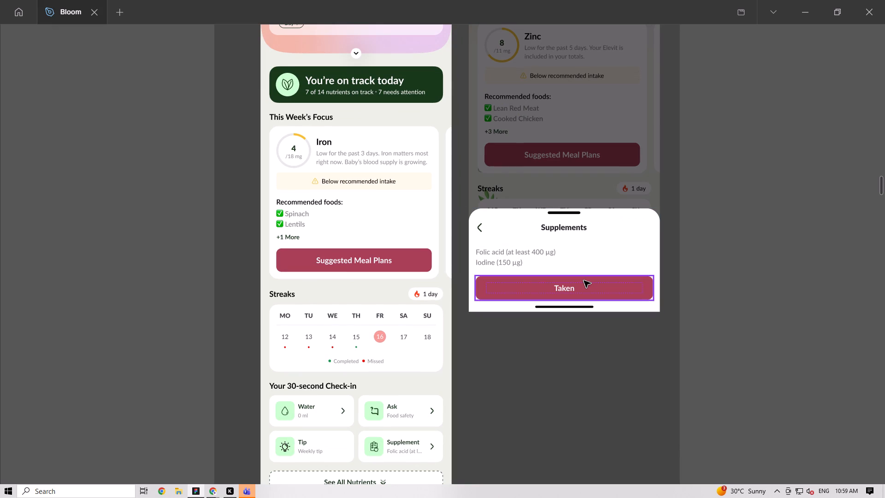
{"action": "scroll", "coordinate": [575, 273], "scroll_direction": "down", "scroll_amount": 1, "text": "ctrl"}
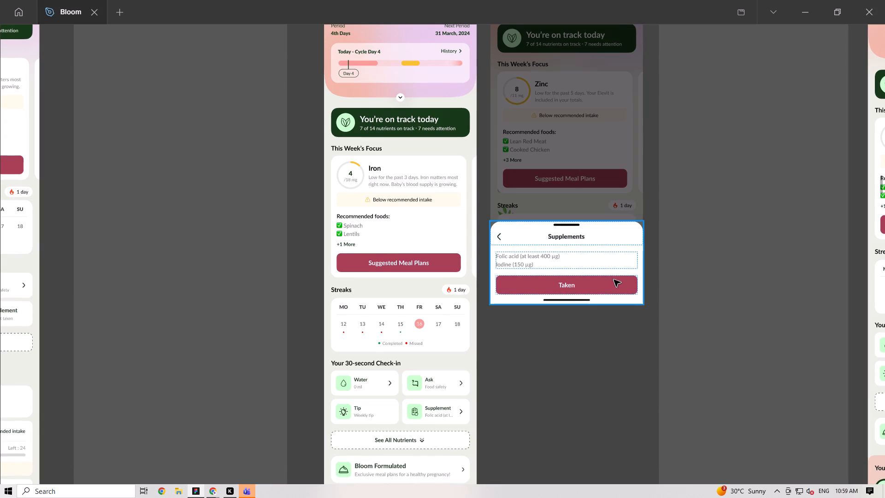
{"action": "left_click", "coordinate": [615, 280], "text": "ctrl"}
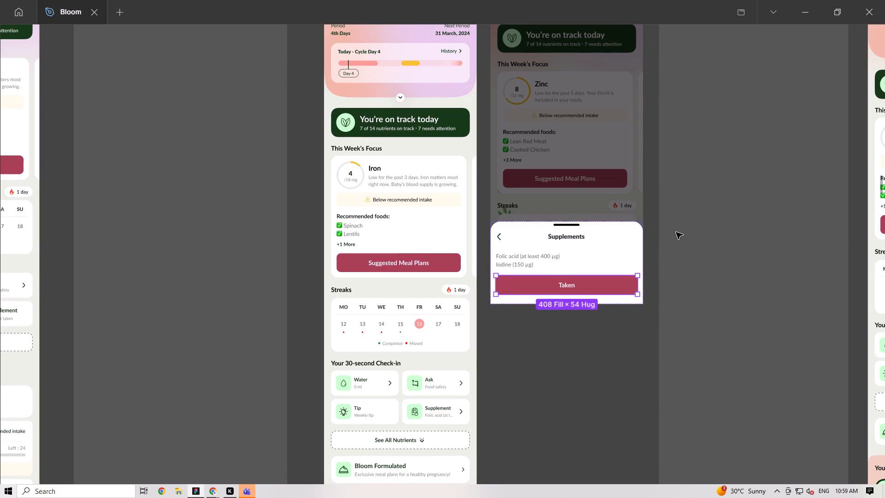
{"action": "scroll", "coordinate": [459, 414], "scroll_direction": "up", "scroll_amount": 3, "text": "ctrl"}
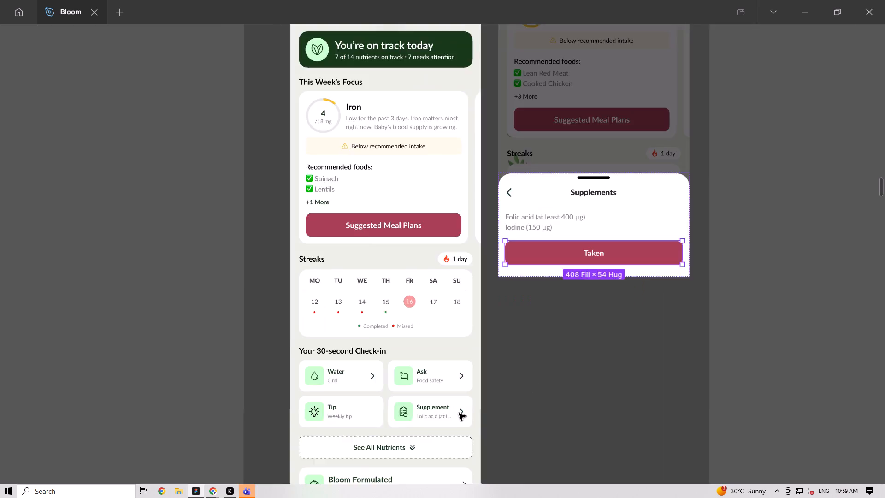
{"action": "scroll", "coordinate": [459, 414], "scroll_direction": "up", "scroll_amount": 1, "text": "ctrl"}
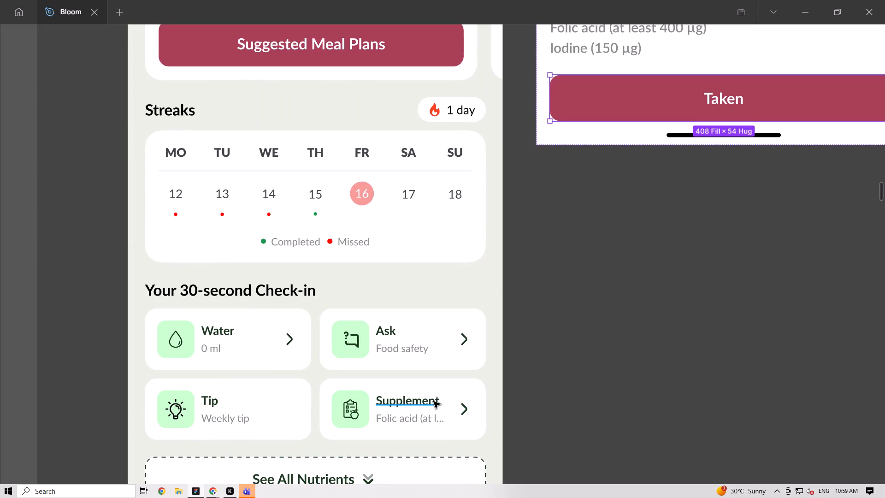
{"action": "left_click", "coordinate": [364, 408], "text": "ctrl"}
{"action": "left_click", "coordinate": [364, 349], "text": "ctrl"}
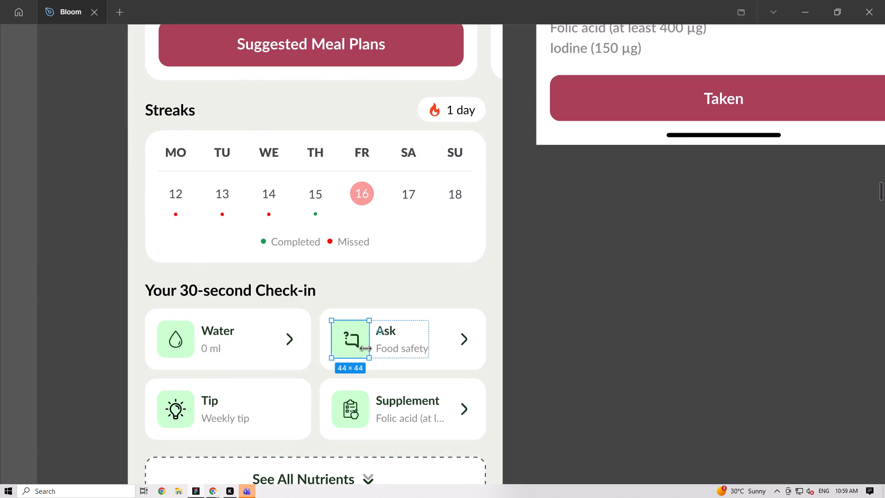
{"action": "left_click", "coordinate": [181, 350], "text": "ctrl"}
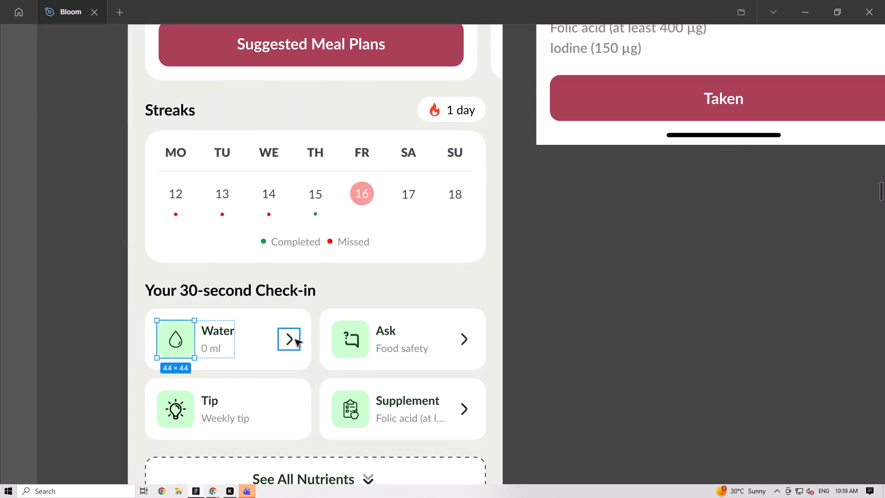
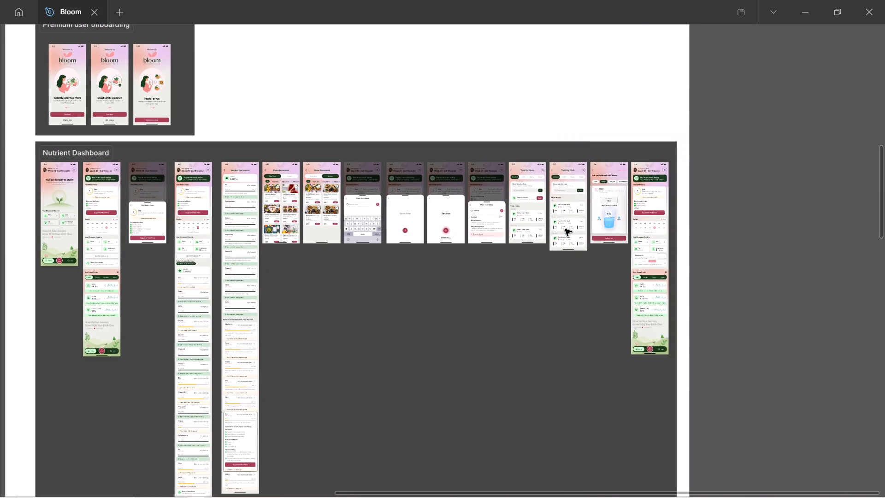
{"action": "scroll", "coordinate": [619, 243], "scroll_direction": "up", "scroll_amount": 4, "text": "ctrl"}
{"action": "scroll", "coordinate": [659, 184], "scroll_direction": "down", "scroll_amount": 10}
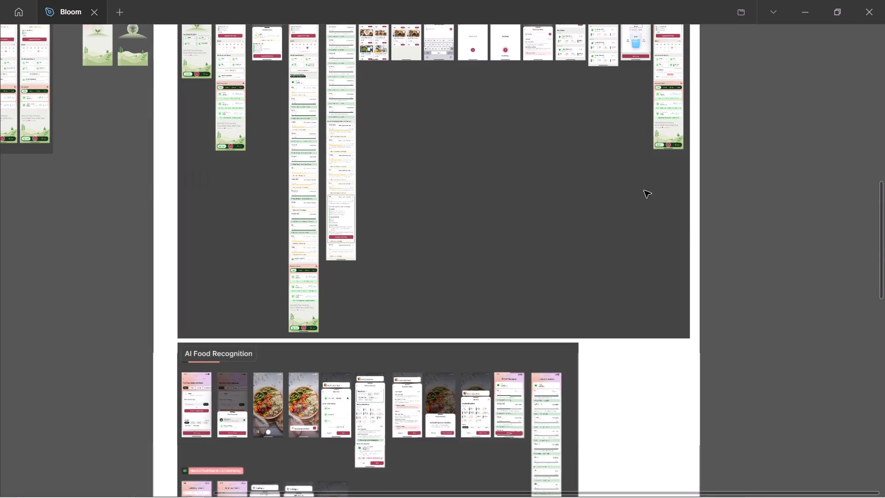
{"action": "scroll", "coordinate": [463, 249], "scroll_direction": "down", "scroll_amount": 4}
{"action": "scroll", "coordinate": [269, 117], "scroll_direction": "up", "scroll_amount": 5, "text": "ctrl"}
{"action": "scroll", "coordinate": [509, 142], "scroll_direction": "up", "scroll_amount": 4, "text": "ctrl"}
{"action": "left_click", "coordinate": [485, 142]}
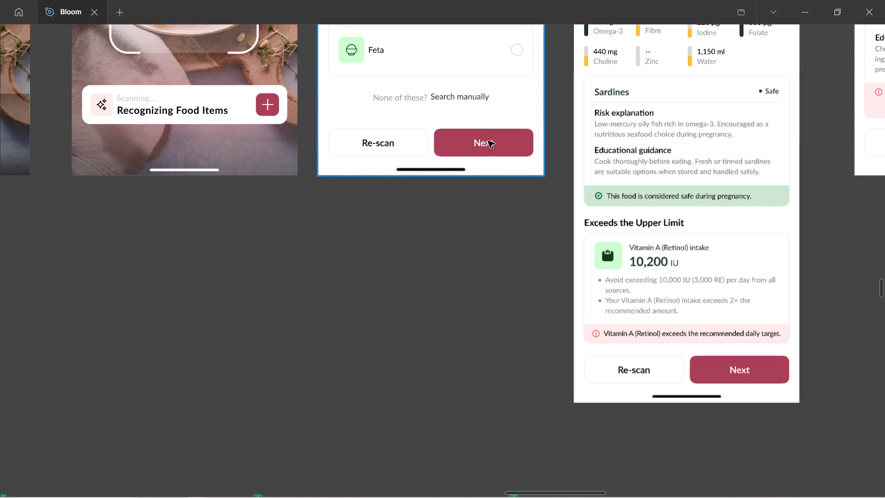
{"action": "double_click", "coordinate": [507, 137]}
{"action": "left_click", "coordinate": [513, 136], "text": "ctrl"}
{"action": "key", "text": "shift+Return"}
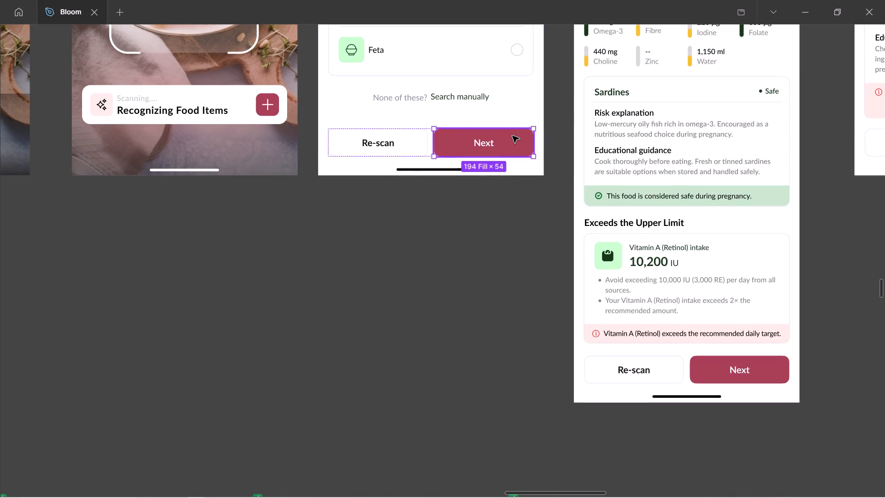
{"action": "key", "text": "shift+Return"}
{"action": "key", "text": "ctrl+c"}
Replace the full-width Taken button on the Preconception Supplements bottom sheet with the copied Re-scan and Next button pair.
{"action": "scroll", "coordinate": [513, 140], "scroll_direction": "down", "scroll_amount": 11, "text": "ctrl"}
{"action": "scroll", "coordinate": [551, 161], "scroll_direction": "down", "scroll_amount": 3, "text": "ctrl"}
{"action": "scroll", "coordinate": [413, 153], "scroll_direction": "down", "scroll_amount": 1}
{"action": "scroll", "coordinate": [413, 153], "scroll_direction": "up", "scroll_amount": 1}
{"action": "scroll", "coordinate": [413, 153], "scroll_direction": "down", "scroll_amount": 1}
{"action": "scroll", "coordinate": [413, 153], "scroll_direction": "up", "scroll_amount": 3}
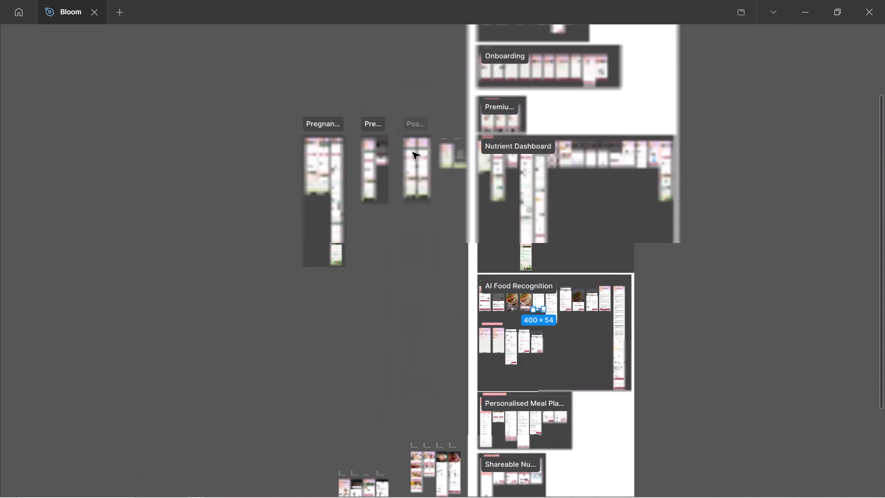
{"action": "scroll", "coordinate": [365, 169], "scroll_direction": "up", "scroll_amount": 12, "text": "ctrl"}
{"action": "left_click", "coordinate": [582, 169], "text": "ctrl"}
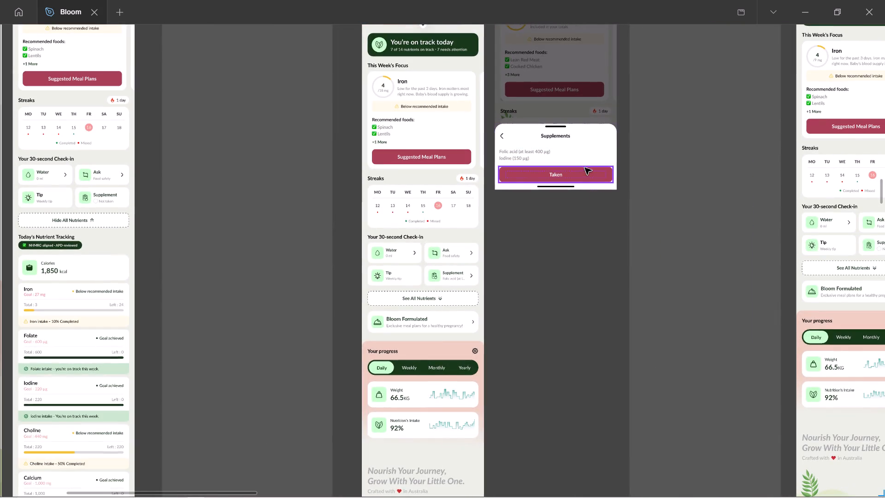
{"action": "scroll", "coordinate": [643, 156], "scroll_direction": "up", "scroll_amount": 6, "text": "ctrl"}
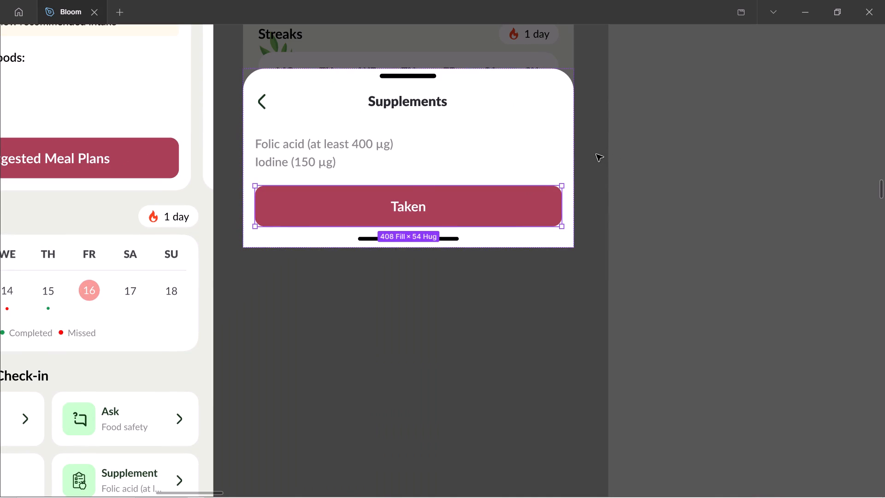
{"action": "key", "text": "ctrl+shift+r"}
Relabel the sheet's Next button as "Taken" and its Re-scan button as "Not Taken".
{"action": "double_click", "coordinate": [488, 208], "text": "ctrl"}
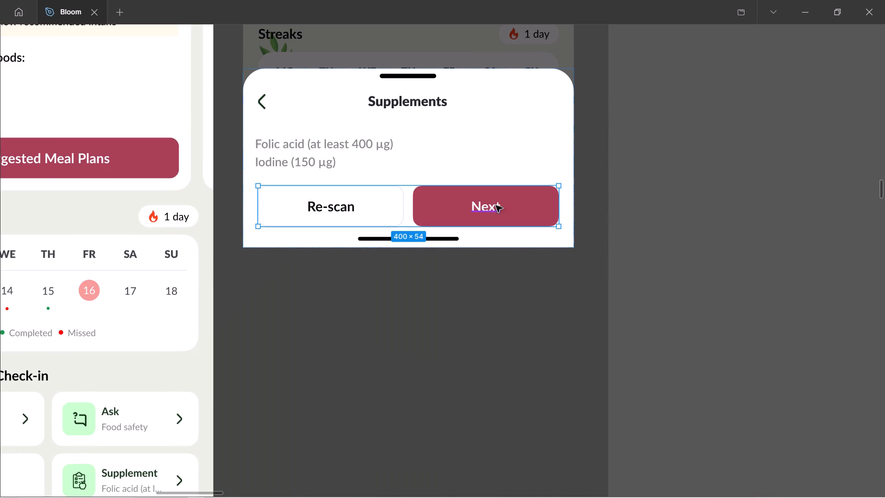
{"action": "type", "text": "Taken"}
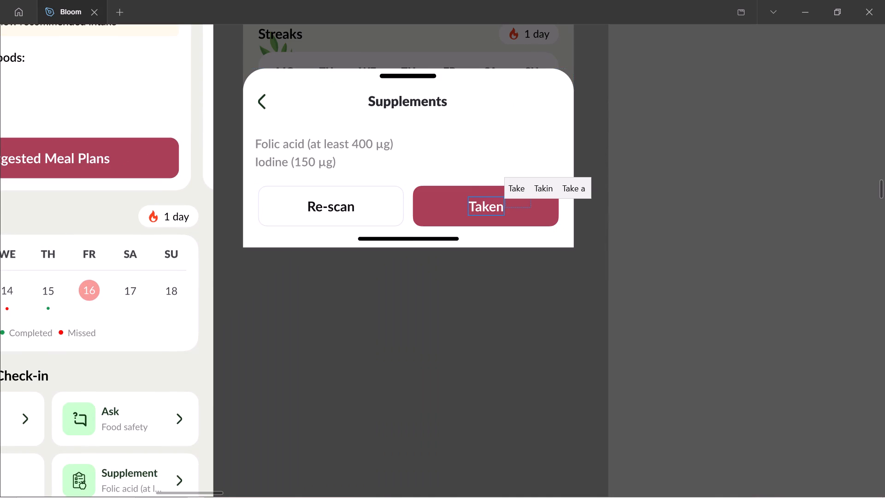
{"action": "left_click", "coordinate": [327, 209], "text": "ctrl"}
{"action": "key", "text": "ctrl+a"}
{"action": "key", "text": "shift+b"}
{"action": "key", "text": "BackSpace"}
{"action": "type", "text": "Not taken"}
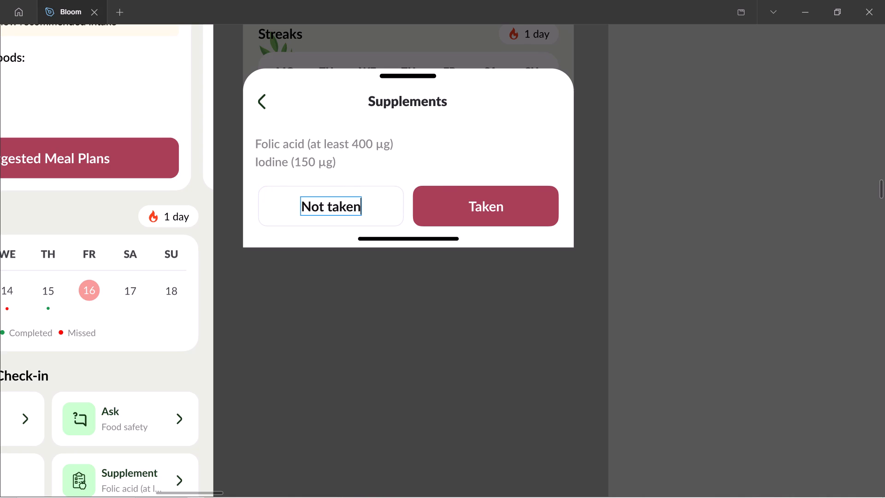
{"action": "scroll", "coordinate": [331, 220], "scroll_direction": "down", "scroll_amount": 5, "text": "ctrl"}
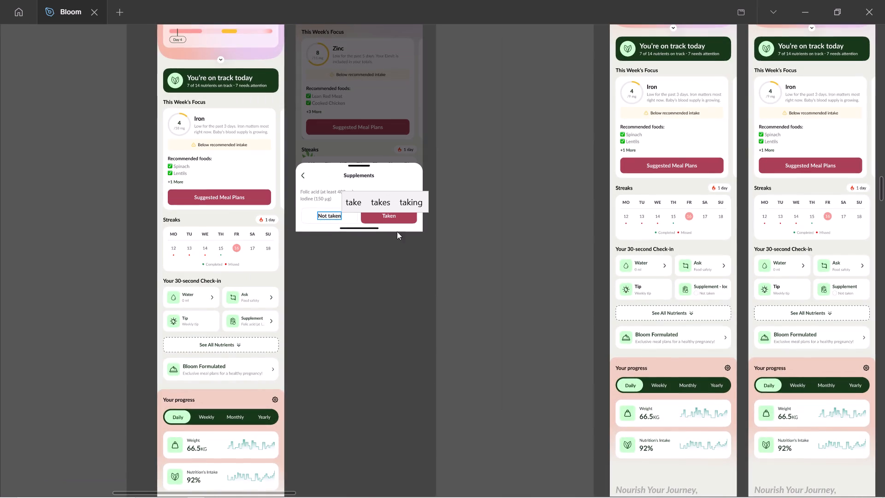
{"action": "scroll", "coordinate": [313, 205], "scroll_direction": "up", "scroll_amount": 5, "text": "ctrl"}
{"action": "left_click", "coordinate": [390, 249]}
{"action": "double_click", "coordinate": [378, 240]}
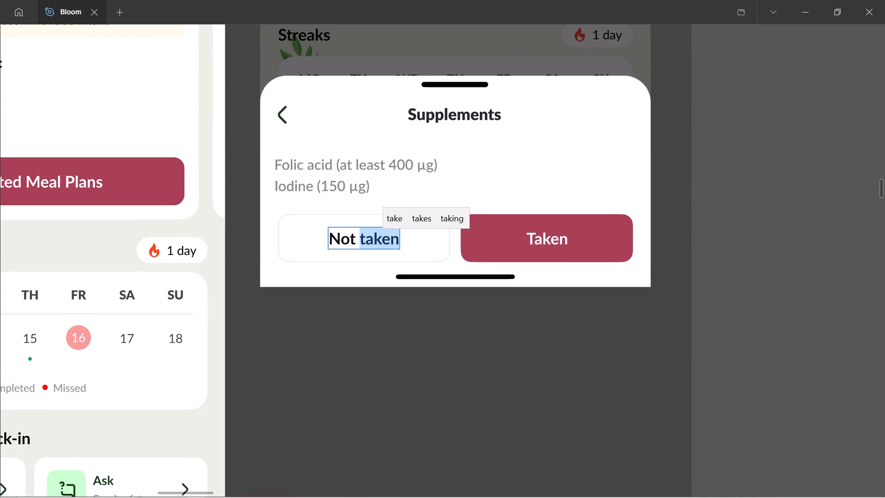
{"action": "type", "text": "Taken"}
Copy the "Not taken" checkbox row from the Supplement card on the Postpartum - breastfeeding screen.
{"action": "scroll", "coordinate": [412, 254], "scroll_direction": "down", "scroll_amount": 3, "text": "ctrl"}
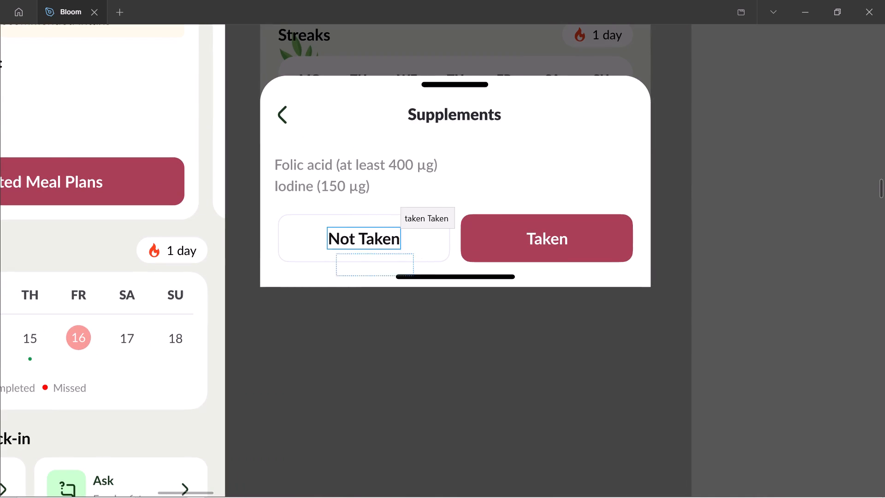
{"action": "scroll", "coordinate": [412, 254], "scroll_direction": "down", "scroll_amount": 2, "text": "ctrl"}
{"action": "double_click", "coordinate": [579, 260], "text": "ctrl"}
{"action": "key", "text": "space"}
{"action": "key", "text": "space"}
{"action": "key", "text": "space"}
{"action": "key", "text": "space"}
{"action": "key", "text": "space"}
{"action": "key", "text": "space"}
{"action": "key", "text": "space"}
{"action": "key", "text": "space"}
{"action": "key", "text": "space"}
{"action": "key", "text": "space"}
{"action": "key", "text": "space"}
{"action": "left_click_drag", "start_coordinate": [367, 316], "coordinate": [448, 312]}
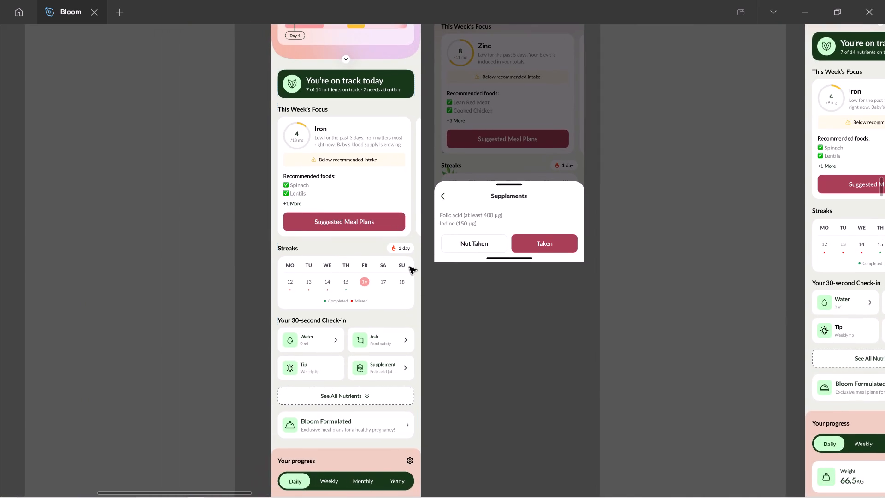
{"action": "scroll", "coordinate": [425, 280], "scroll_direction": "down", "scroll_amount": 1, "text": "ctrl"}
{"action": "key", "text": "space"}
{"action": "scroll", "coordinate": [418, 359], "scroll_direction": "up", "scroll_amount": 3, "text": "ctrl"}
{"action": "key", "text": "space"}
{"action": "key", "text": "space"}
{"action": "key", "text": "space"}
{"action": "key", "text": "space"}
{"action": "key", "text": "space"}
{"action": "key", "text": "space"}
{"action": "key", "text": "space"}
{"action": "key", "text": "space"}
{"action": "key", "text": "space"}
{"action": "key", "text": "space"}
{"action": "key", "text": "space"}
{"action": "key", "text": "space"}
{"action": "key", "text": "space"}
{"action": "key", "text": "space"}
{"action": "key", "text": "space"}
{"action": "key", "text": "space"}
{"action": "key", "text": "space"}
{"action": "key", "text": "space"}
{"action": "key", "text": "space"}
{"action": "key", "text": "space"}
{"action": "left_click_drag", "start_coordinate": [495, 277], "coordinate": [495, 281]}
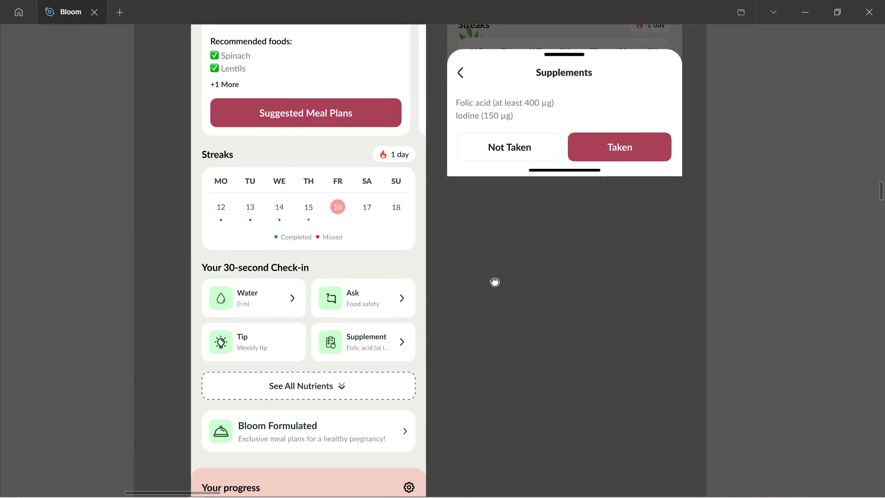
{"action": "left_click_drag", "start_coordinate": [495, 281], "coordinate": [500, 306]}
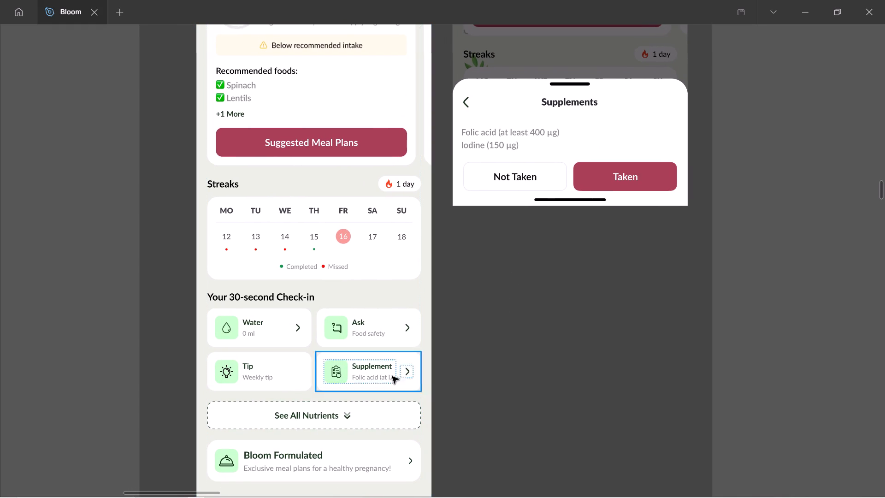
{"action": "scroll", "coordinate": [251, 348], "scroll_direction": "down", "scroll_amount": 4, "text": "ctrl"}
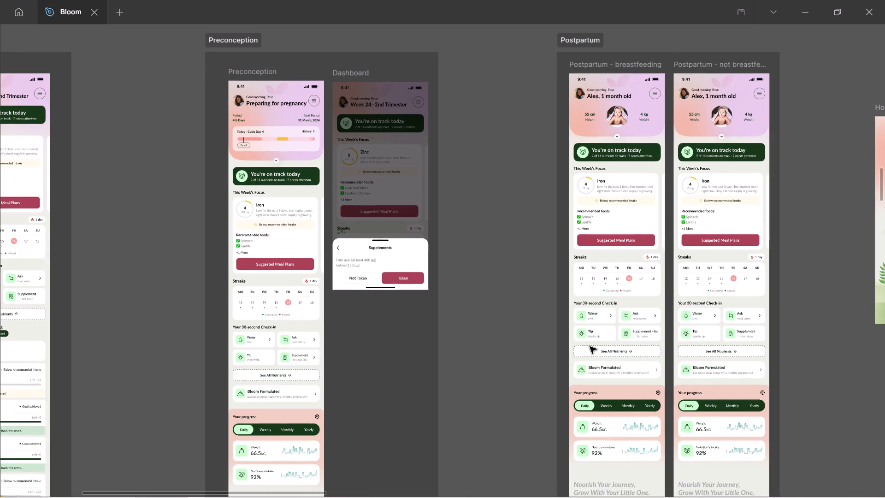
{"action": "scroll", "coordinate": [596, 342], "scroll_direction": "up", "scroll_amount": 2, "text": "ctrl"}
{"action": "left_click", "coordinate": [671, 335], "text": "ctrl"}
{"action": "key", "text": "shift+Return"}
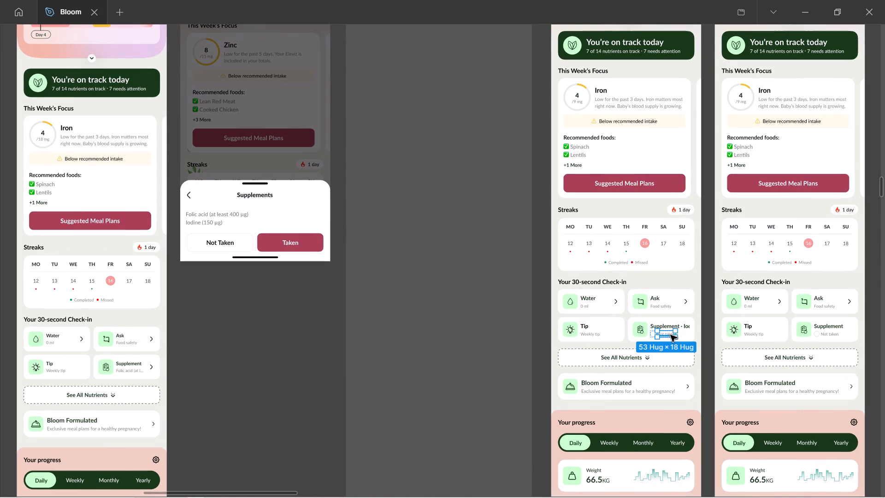
{"action": "key", "text": "ctrl+c"}
Replace the folic acid subtitle on the Preconception screen's Supplement card with the copied "Not taken" checkbox row.
{"action": "scroll", "coordinate": [94, 378], "scroll_direction": "up", "scroll_amount": 6, "text": "ctrl"}
{"action": "left_click", "coordinate": [212, 352], "text": "ctrl"}
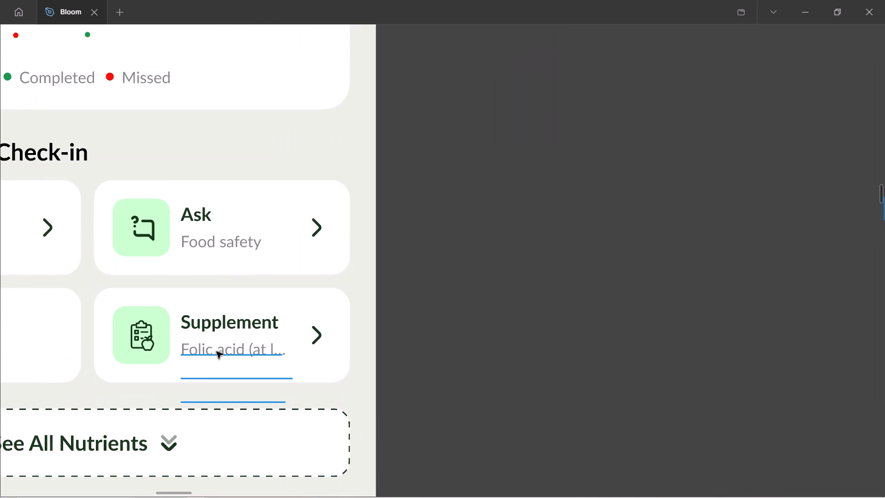
{"action": "key", "text": "shift+Return"}
{"action": "key", "text": "shift+Return"}
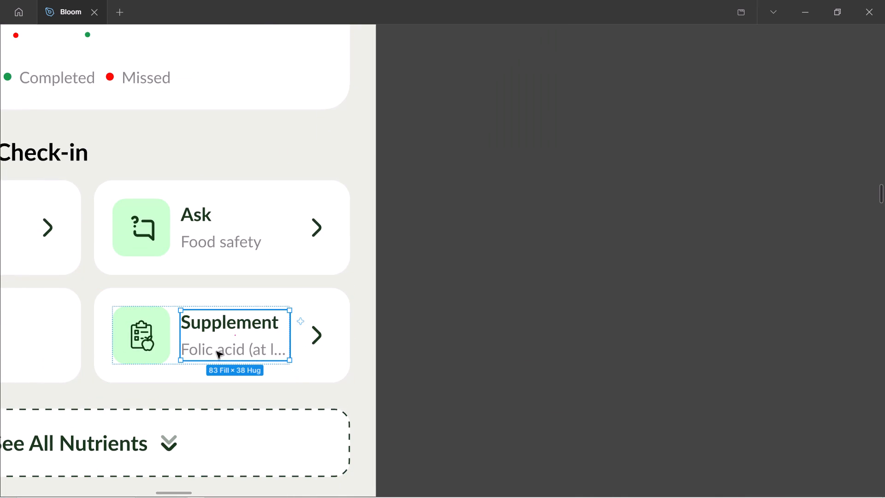
{"action": "key", "text": "ctrl+z"}
{"action": "key", "text": "ctrl+shift+r"}
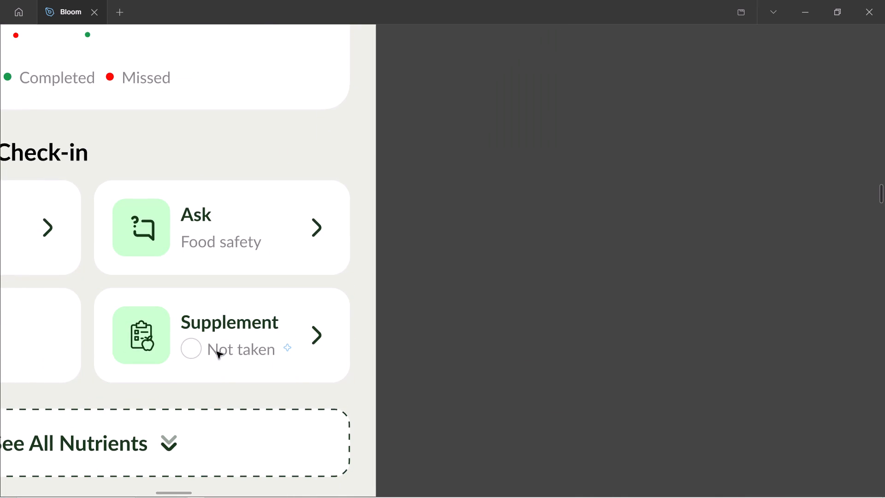
Set the Preconception Supplement card title to font size 16 with a line height of 24.
{"action": "left_click", "coordinate": [250, 325], "text": "ctrl"}
{"action": "key", "text": "ctrl+backslash"}
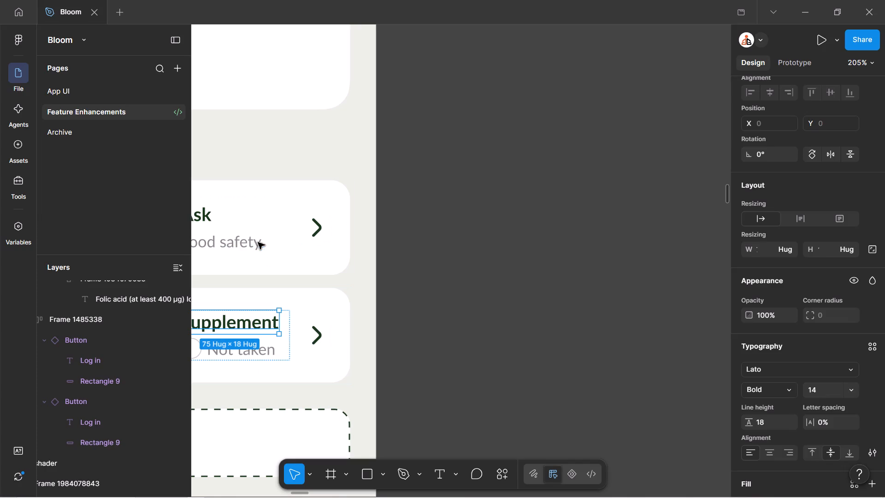
{"action": "scroll", "coordinate": [344, 326], "scroll_direction": "up", "scroll_amount": 3, "text": "shift"}
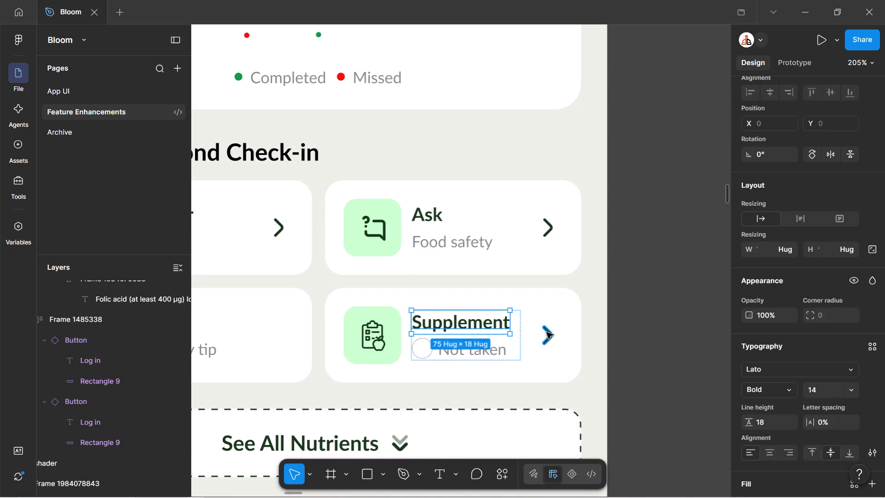
{"action": "scroll", "coordinate": [439, 297], "scroll_direction": "down", "scroll_amount": 11, "text": "ctrl"}
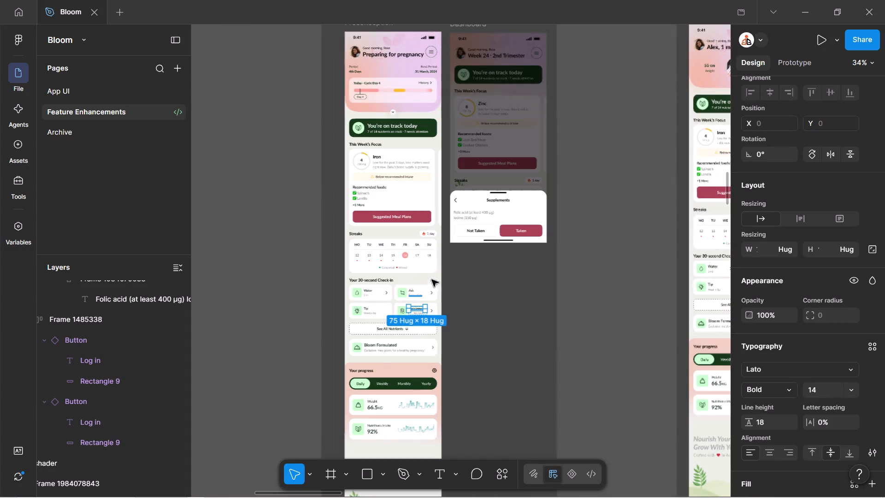
{"action": "scroll", "coordinate": [470, 183], "scroll_direction": "up", "scroll_amount": 6, "text": "ctrl"}
{"action": "scroll", "coordinate": [574, 231], "scroll_direction": "down", "scroll_amount": 5, "text": "ctrl"}
{"action": "scroll", "coordinate": [492, 380], "scroll_direction": "up", "scroll_amount": 4, "text": "ctrl"}
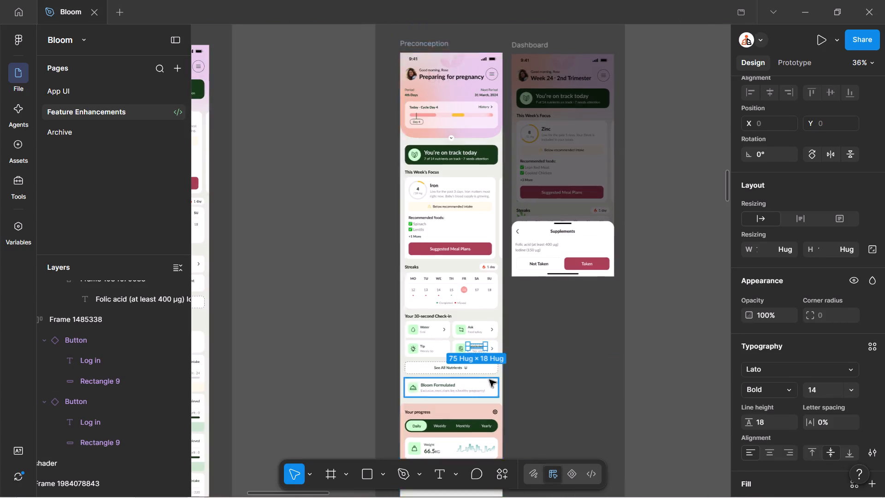
{"action": "scroll", "coordinate": [490, 380], "scroll_direction": "up", "scroll_amount": 2, "text": "ctrl"}
{"action": "scroll", "coordinate": [475, 324], "scroll_direction": "up", "scroll_amount": 4, "text": "ctrl"}
{"action": "scroll", "coordinate": [496, 319], "scroll_direction": "down", "scroll_amount": 3, "text": "ctrl"}
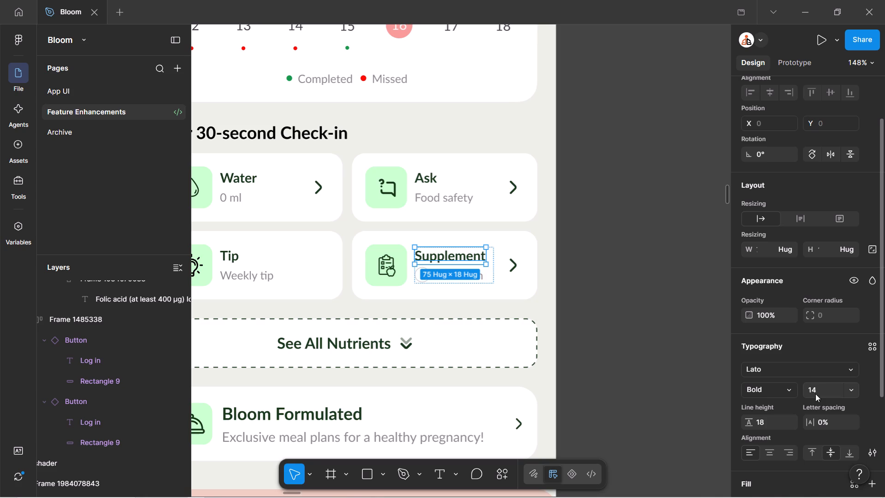
{"action": "left_click", "coordinate": [831, 392]}
{"action": "type", "text": "16"}
{"action": "key", "text": "Tab"}
{"action": "type", "text": "24"}
{"action": "key", "text": "Return"}
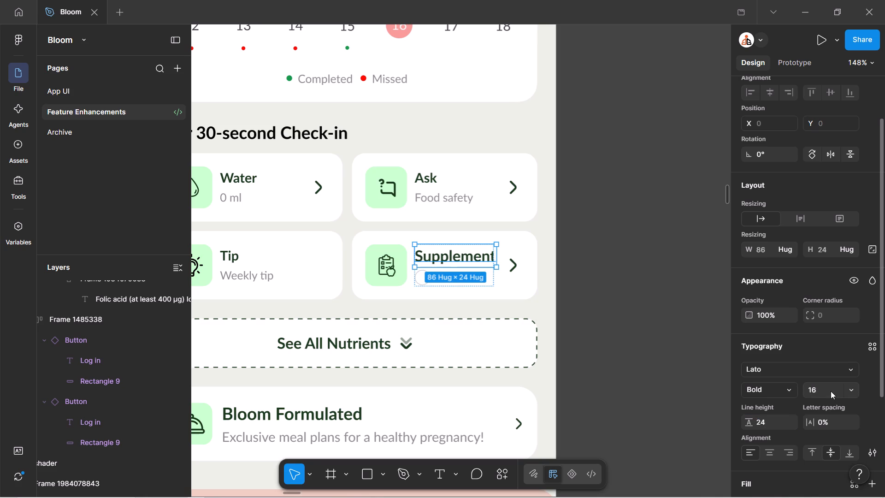
Set the Supplement card's text frame and its parent icon-and-text frame to hug their contents in width, and hide the interface.
{"action": "key", "text": "shift+Return"}
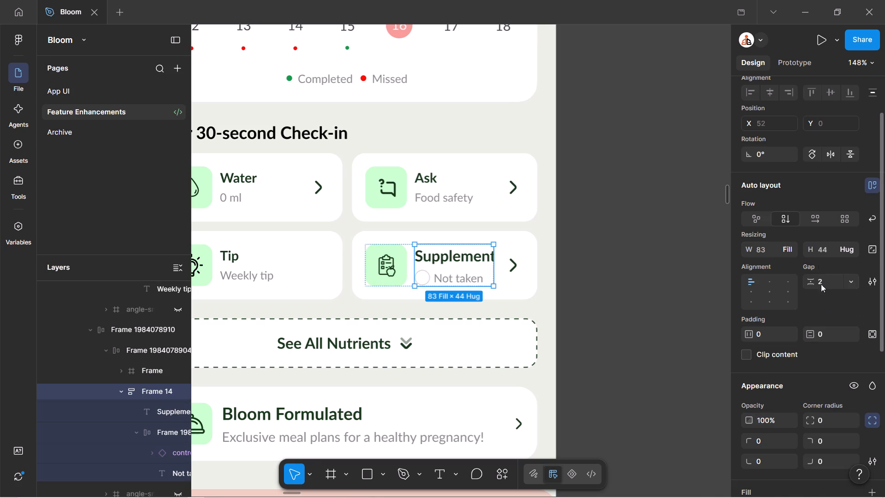
{"action": "left_click", "coordinate": [789, 247]}
{"action": "left_click", "coordinate": [769, 233]}
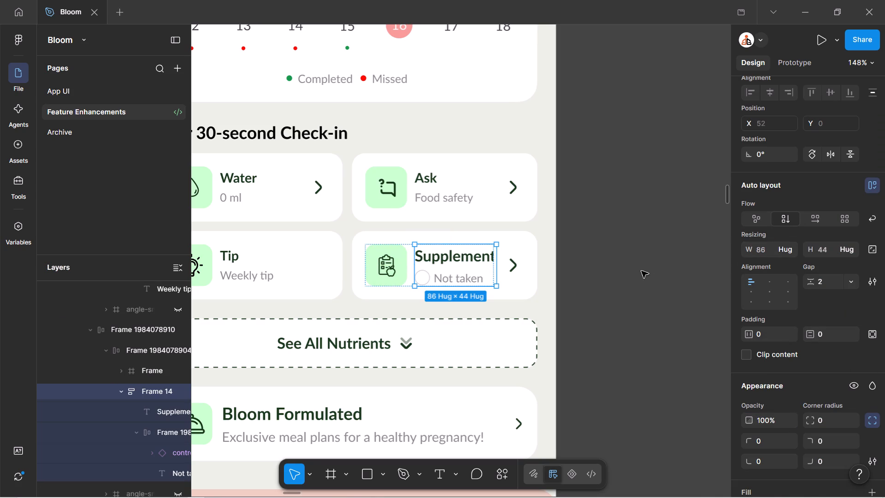
{"action": "double_click", "coordinate": [495, 265]}
{"action": "double_click", "coordinate": [468, 258]}
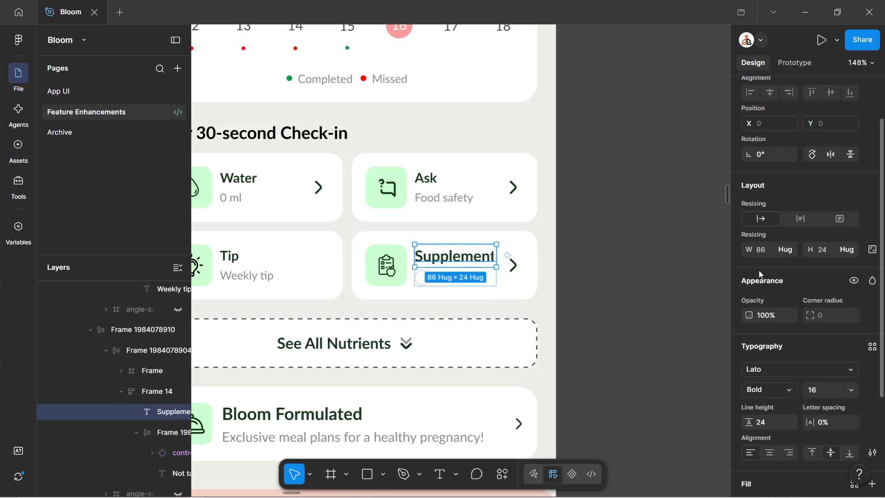
{"action": "left_click", "coordinate": [790, 247]}
{"action": "left_click", "coordinate": [773, 254]}
{"action": "key", "text": "shift+Return"}
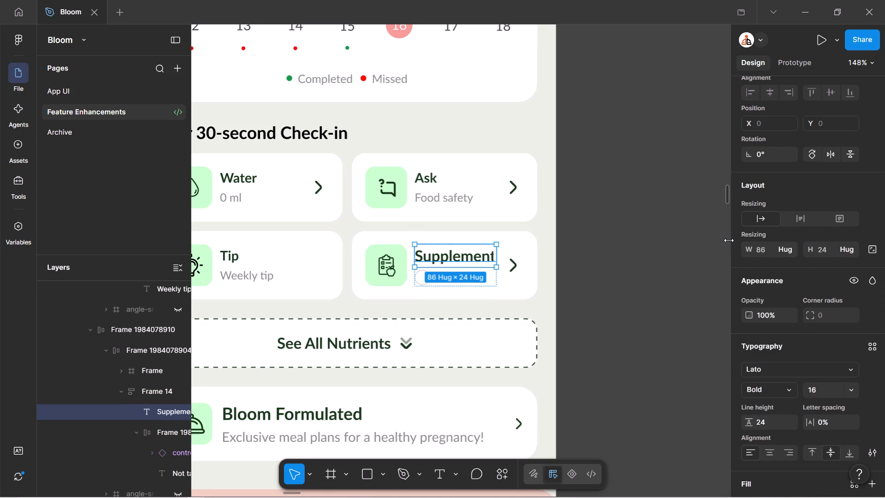
{"action": "key", "text": "shift+Return"}
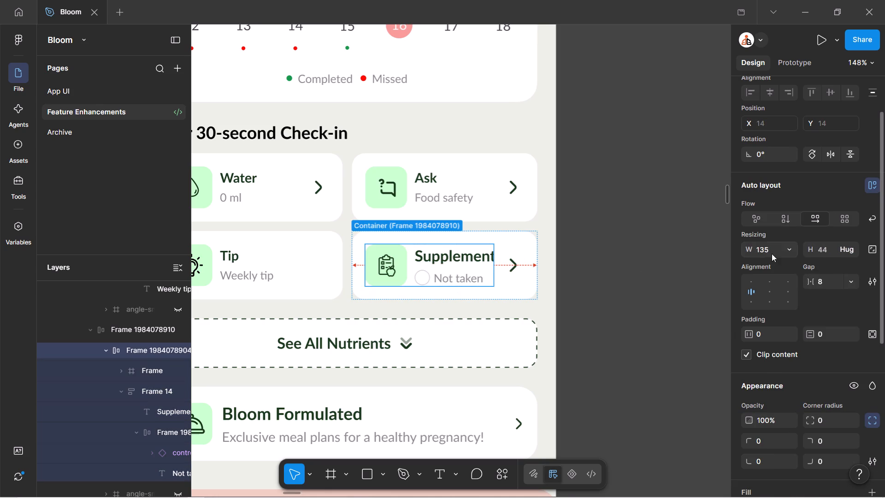
{"action": "left_click", "coordinate": [795, 247]}
{"action": "left_click", "coordinate": [775, 232]}
{"action": "left_click", "coordinate": [694, 246]}
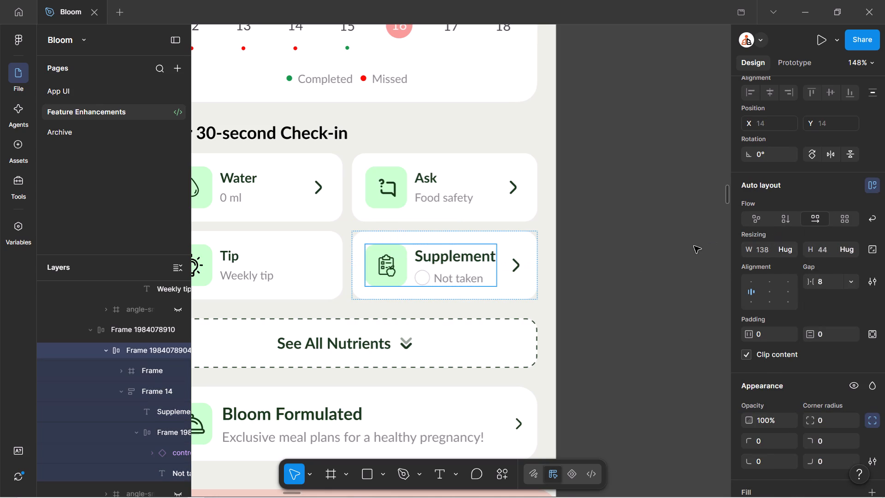
{"action": "key", "text": "ctrl+backslash"}
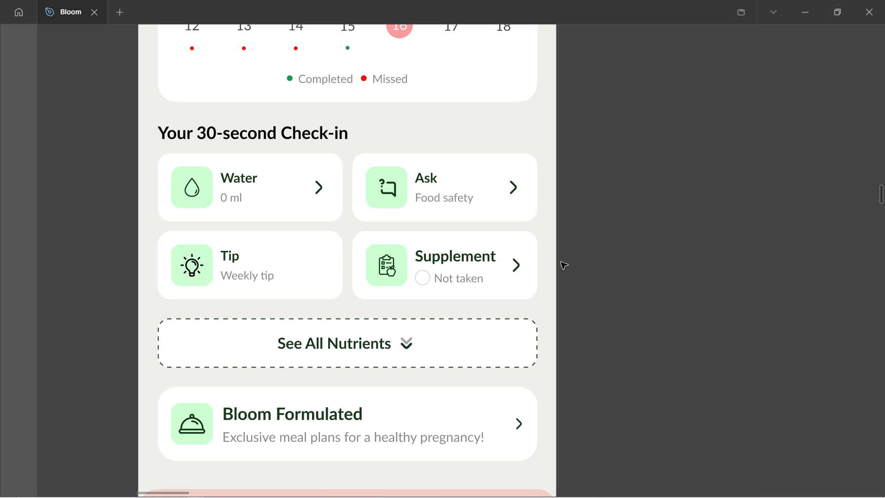
Inspect the sizing, text and chevron alignment of the Water, Ask, Tip and Supplement cards under Your 30-second Check-in.
{"action": "left_click", "coordinate": [523, 249], "text": "ctrl"}
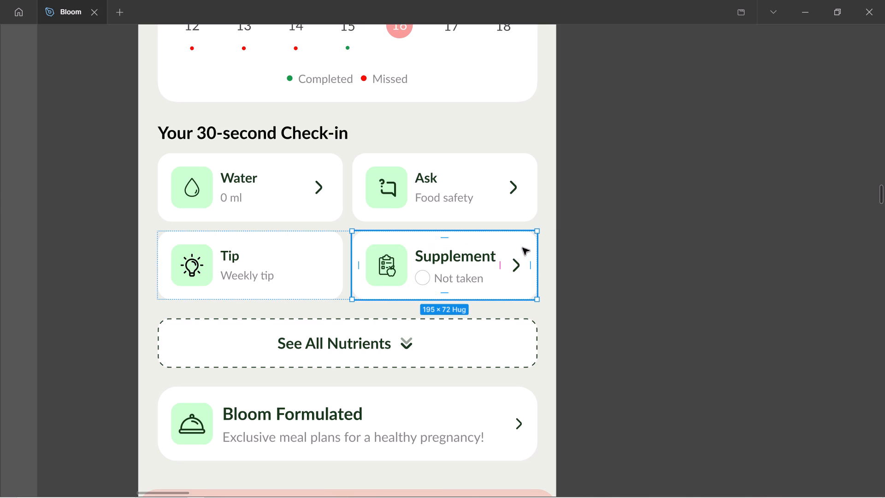
{"action": "left_click", "coordinate": [272, 199], "text": "ctrl"}
{"action": "left_click", "coordinate": [491, 168], "text": "ctrl"}
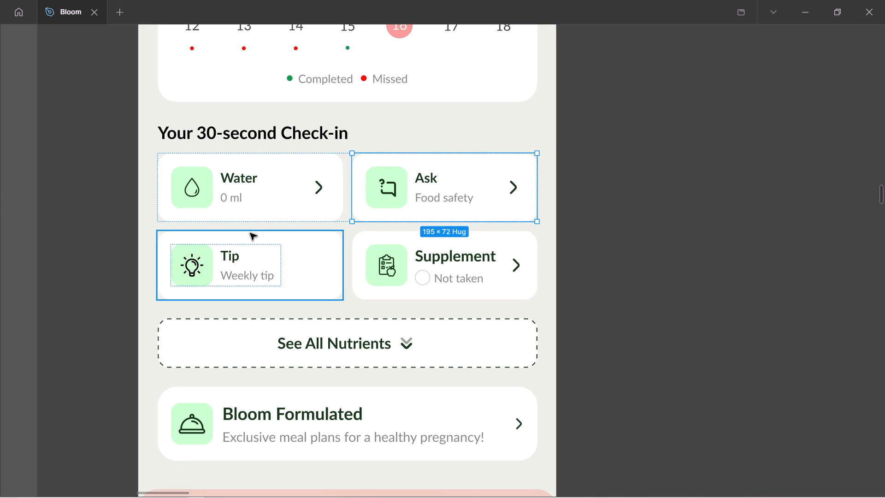
{"action": "left_click", "coordinate": [250, 276], "text": "ctrl"}
{"action": "left_click", "coordinate": [450, 197], "text": "ctrl"}
{"action": "left_click", "coordinate": [234, 202], "text": "ctrl"}
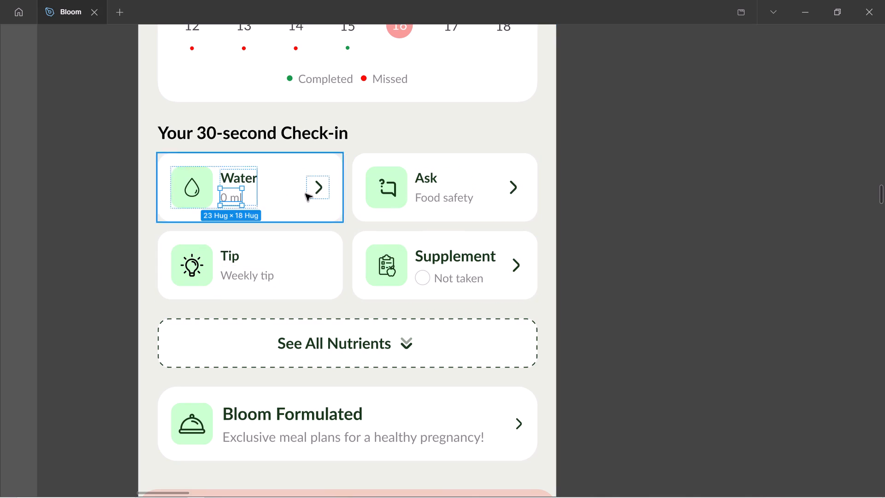
{"action": "left_click", "coordinate": [320, 191], "text": "ctrl"}
{"action": "left_click", "coordinate": [513, 191], "text": "ctrl"}
{"action": "left_click", "coordinate": [628, 242], "text": "ctrl"}
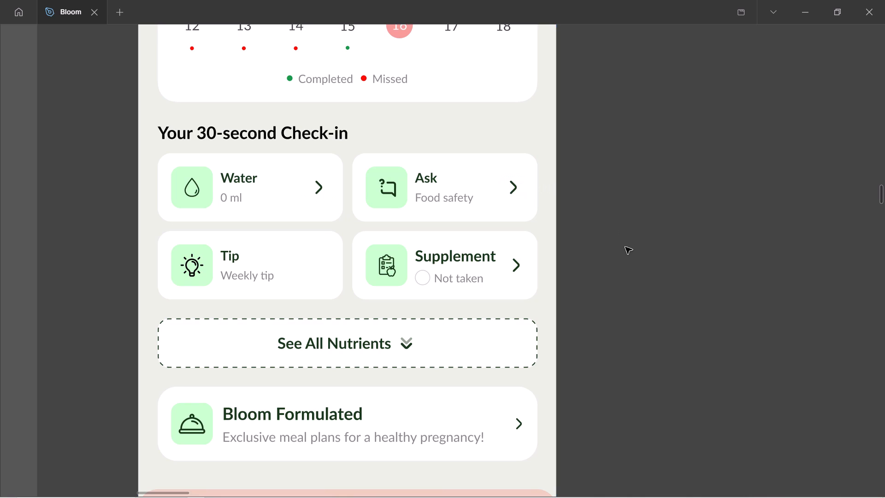
{"action": "left_click", "coordinate": [534, 245], "text": "ctrl"}
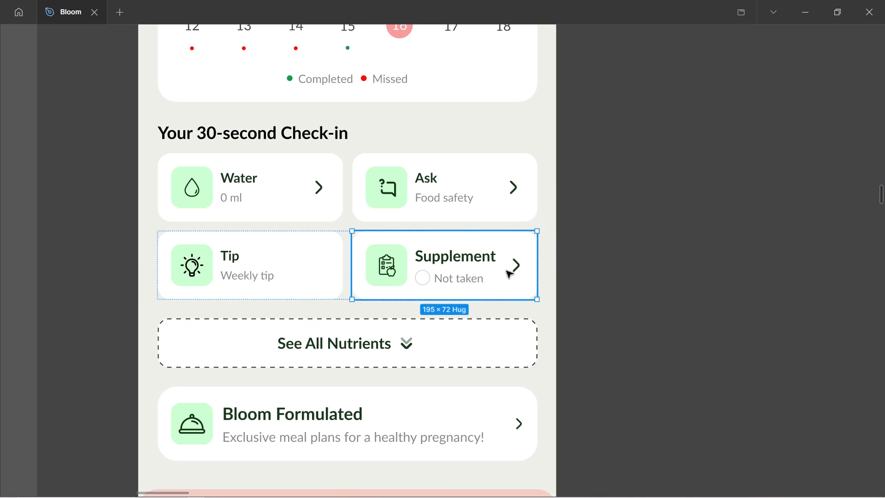
{"action": "left_click", "coordinate": [588, 292]}
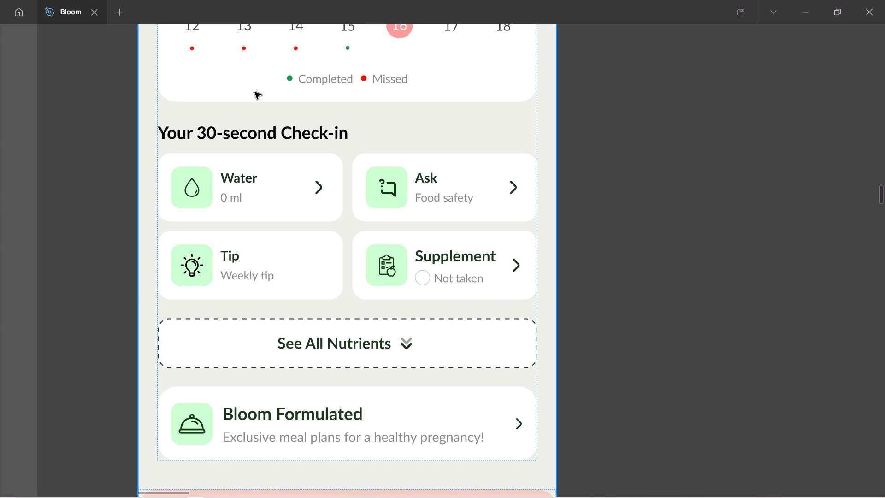
{"action": "triple_click", "coordinate": [213, 185]}
{"action": "triple_click", "coordinate": [214, 186]}
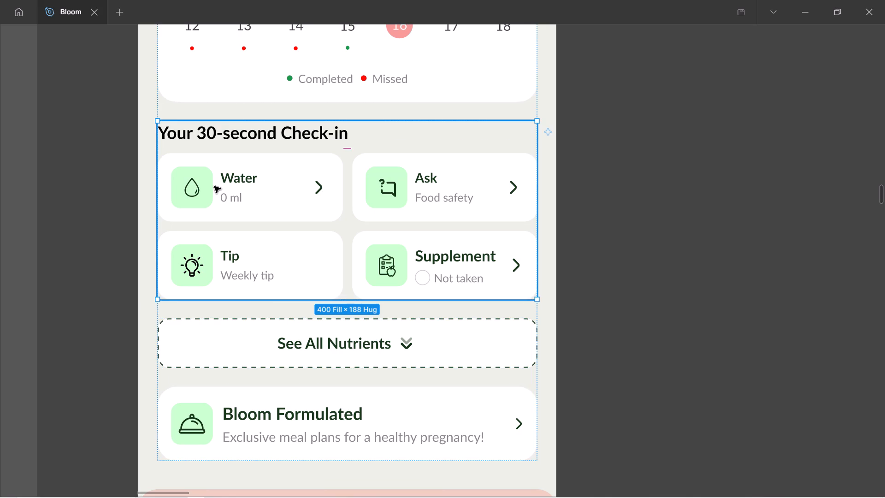
{"action": "left_click", "coordinate": [202, 194]}
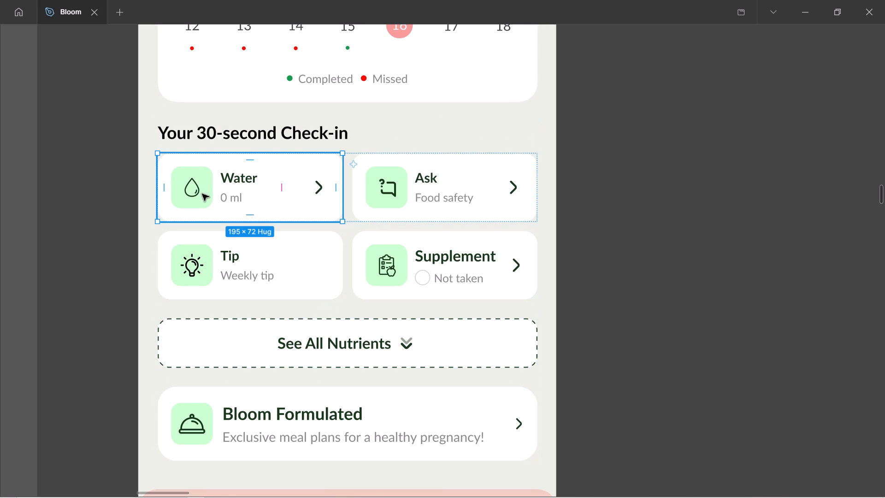
Search the files for "my pawpal" in a new tab and open the My PawPal App-UI file.
{"action": "key", "text": "ctrl+t"}
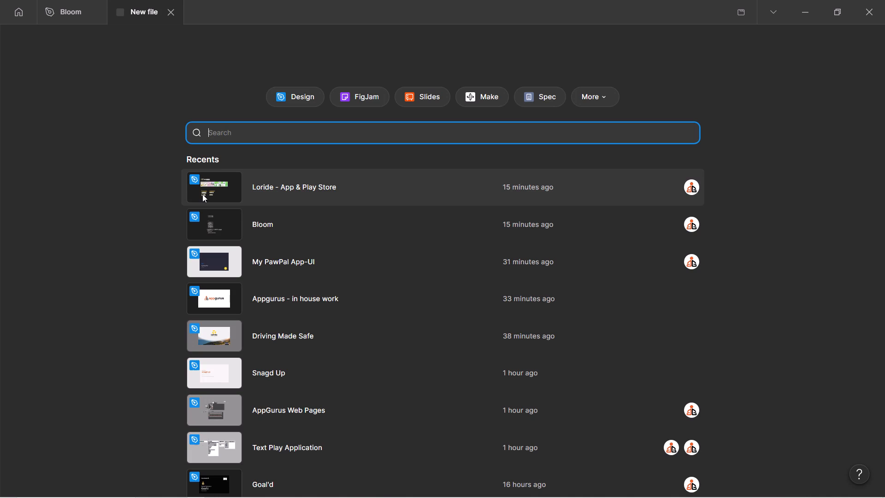
{"action": "key", "text": "m"}
{"action": "key", "text": "y"}
{"action": "key", "text": "space"}
{"action": "key", "text": "p"}
{"action": "key", "text": "a"}
{"action": "key", "text": "w"}
{"action": "key", "text": "p"}
{"action": "key", "text": "a"}
{"action": "key", "text": "l"}
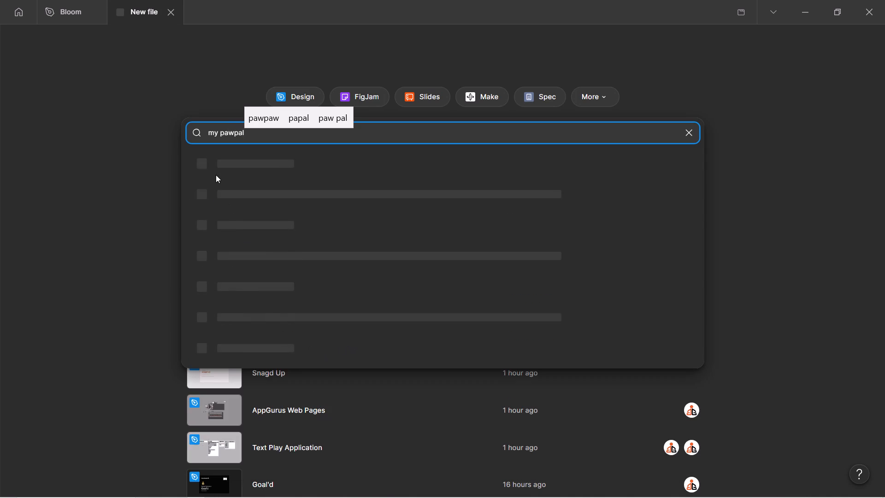
{"action": "left_click", "coordinate": [243, 180]}
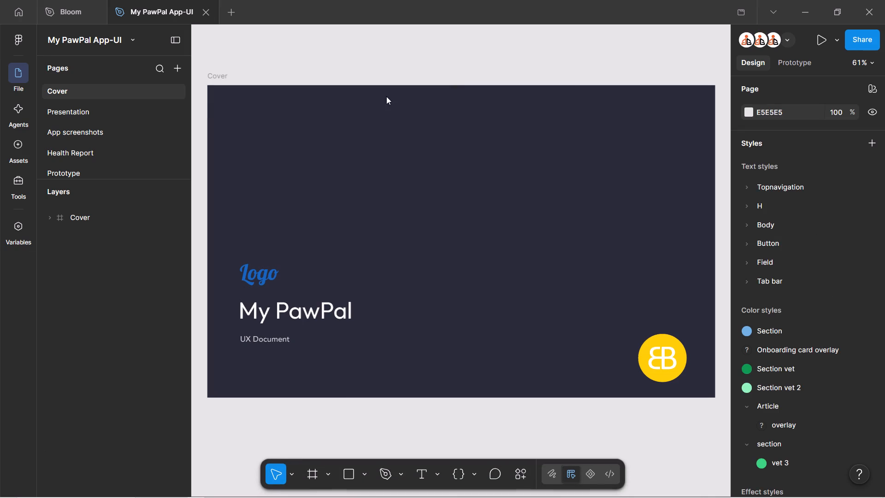
Open the Presentation page of the My PawPal App-UI file with the interface hidden.
{"action": "left_click", "coordinate": [92, 113]}
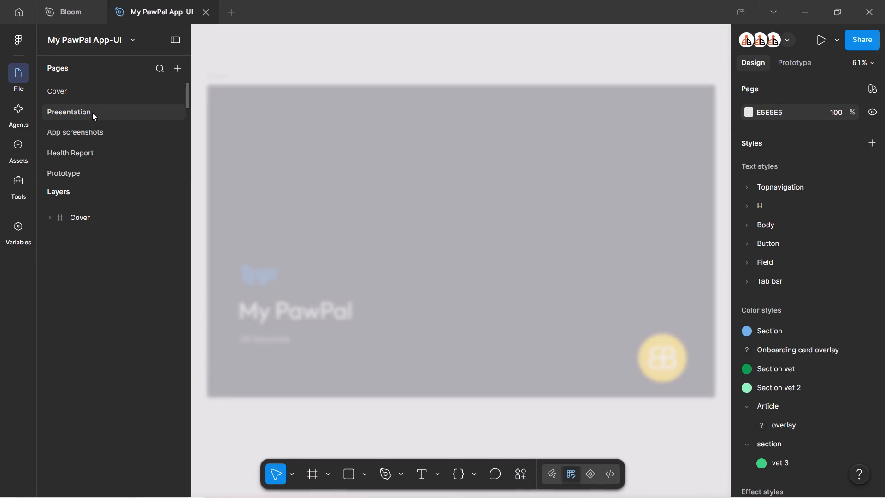
{"action": "key", "text": "ctrl+backslash"}
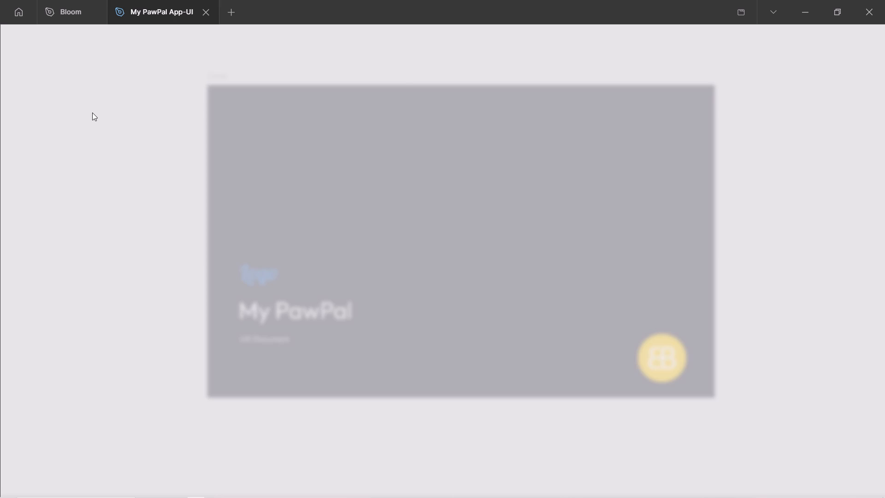
{"action": "key", "text": "shift+exclam"}
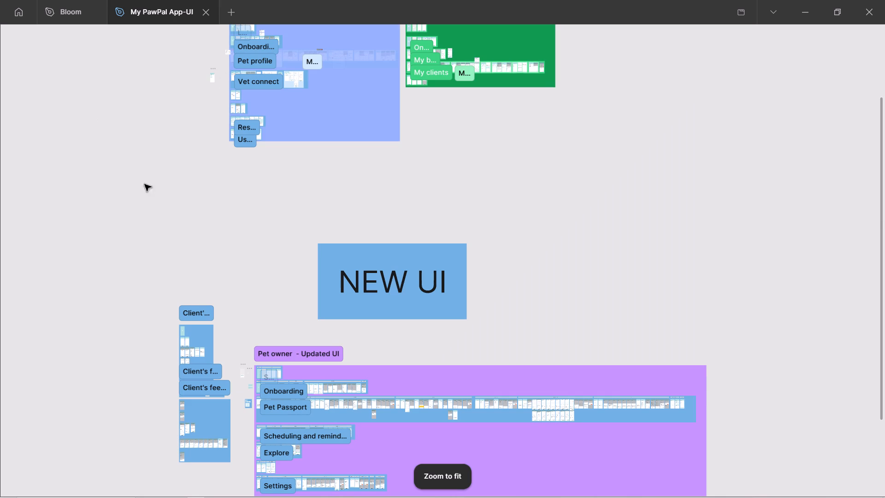
Review the onboarding, subscription and reminder screens in the Client's feedback Changes - 30 Oct 2026 section.
{"action": "scroll", "coordinate": [118, 267], "scroll_direction": "down", "scroll_amount": 3}
{"action": "scroll", "coordinate": [145, 119], "scroll_direction": "up", "scroll_amount": 5, "text": "ctrl"}
{"action": "scroll", "coordinate": [163, 82], "scroll_direction": "up", "scroll_amount": 4, "text": "ctrl"}
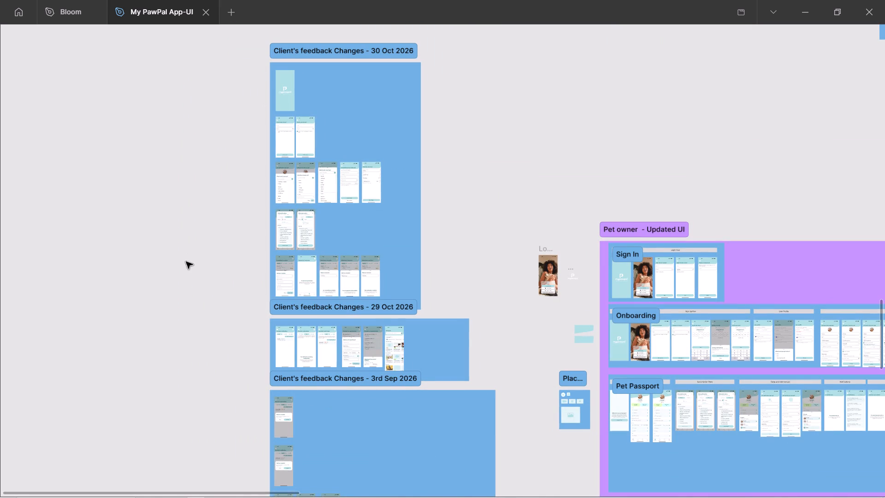
{"action": "scroll", "coordinate": [301, 344], "scroll_direction": "up", "scroll_amount": 6, "text": "ctrl"}
{"action": "scroll", "coordinate": [289, 368], "scroll_direction": "up", "scroll_amount": 4}
{"action": "scroll", "coordinate": [292, 378], "scroll_direction": "down", "scroll_amount": 3}
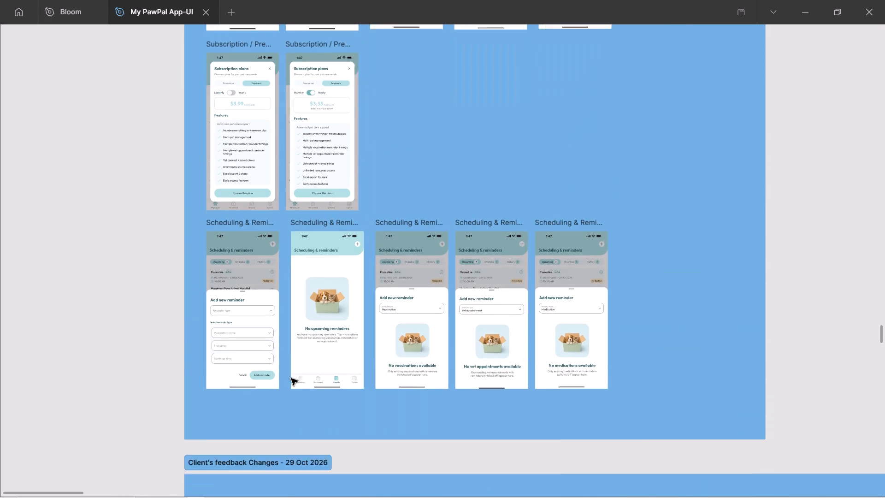
{"action": "scroll", "coordinate": [252, 328], "scroll_direction": "down", "scroll_amount": 4, "text": "ctrl"}
{"action": "scroll", "coordinate": [249, 309], "scroll_direction": "up", "scroll_amount": 1}
{"action": "scroll", "coordinate": [285, 373], "scroll_direction": "up", "scroll_amount": 7, "text": "ctrl"}
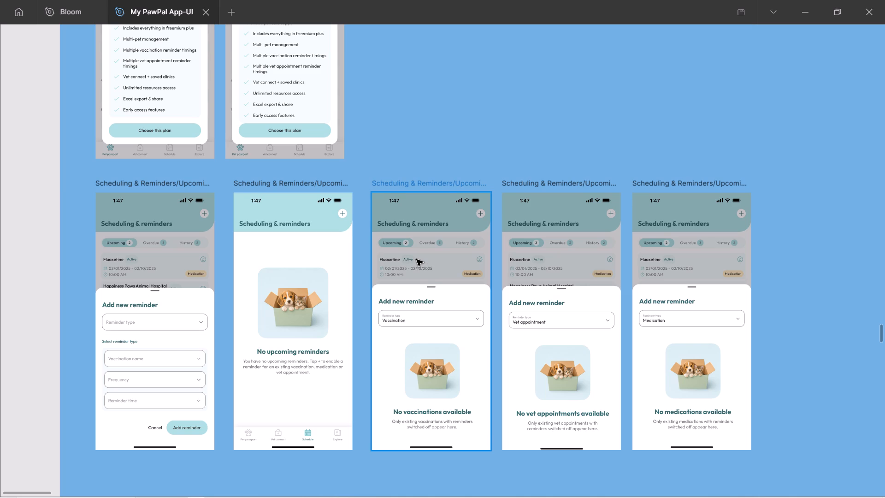
{"action": "scroll", "coordinate": [392, 290], "scroll_direction": "up", "scroll_amount": 4}
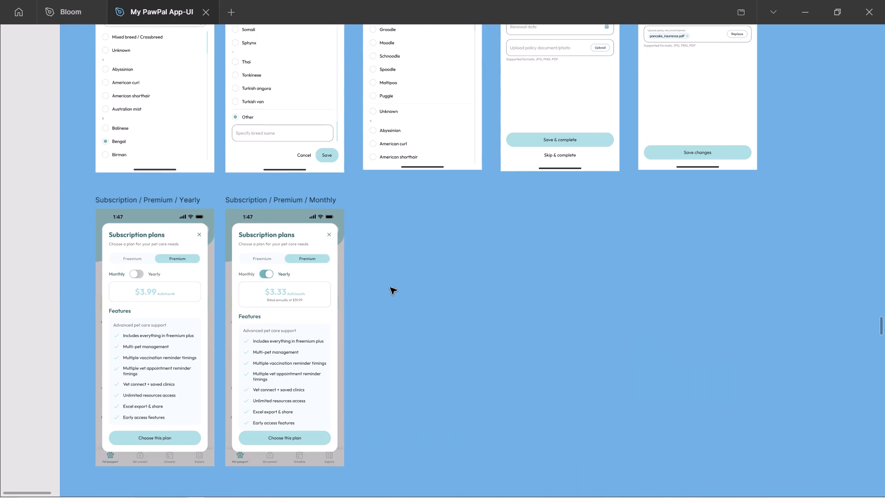
{"action": "scroll", "coordinate": [390, 288], "scroll_direction": "down", "scroll_amount": 2, "text": "ctrl"}
{"action": "scroll", "coordinate": [386, 276], "scroll_direction": "up", "scroll_amount": 5}
{"action": "scroll", "coordinate": [386, 276], "scroll_direction": "down", "scroll_amount": 2}
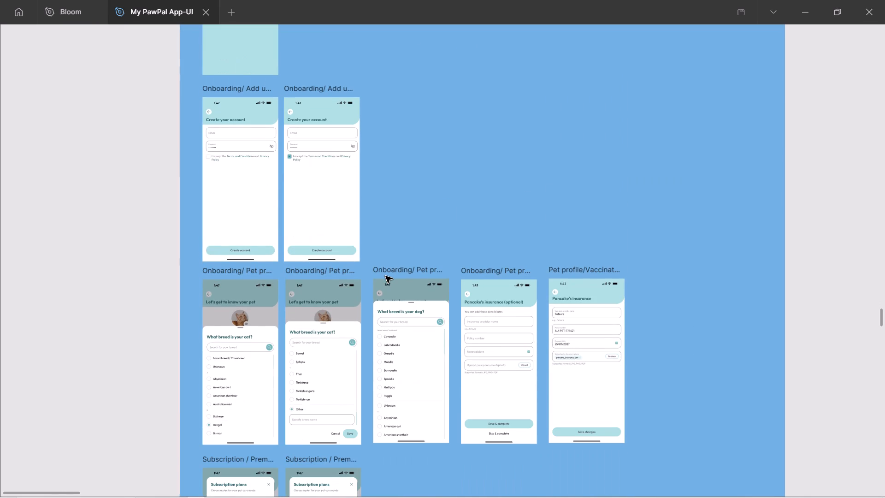
{"action": "scroll", "coordinate": [298, 253], "scroll_direction": "up", "scroll_amount": 2}
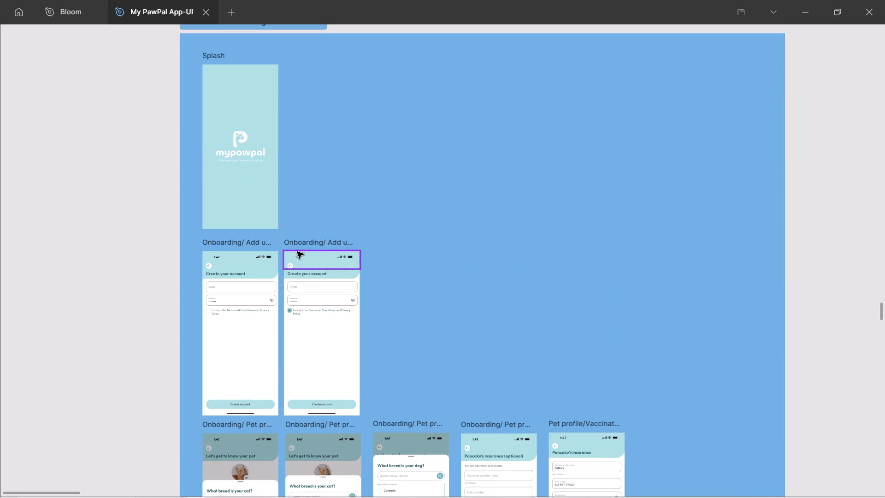
{"action": "scroll", "coordinate": [297, 252], "scroll_direction": "down", "scroll_amount": 2}
{"action": "scroll", "coordinate": [297, 252], "scroll_direction": "down", "scroll_amount": 3, "text": "ctrl"}
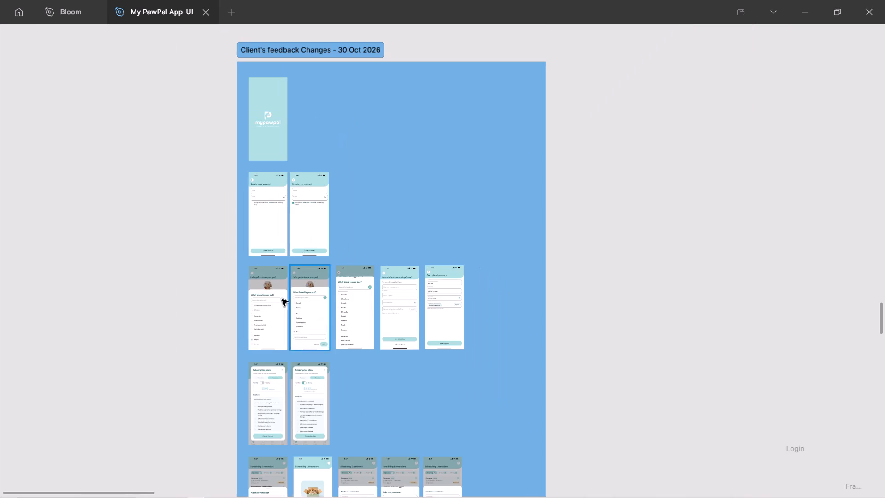
{"action": "scroll", "coordinate": [275, 326], "scroll_direction": "down", "scroll_amount": 1}
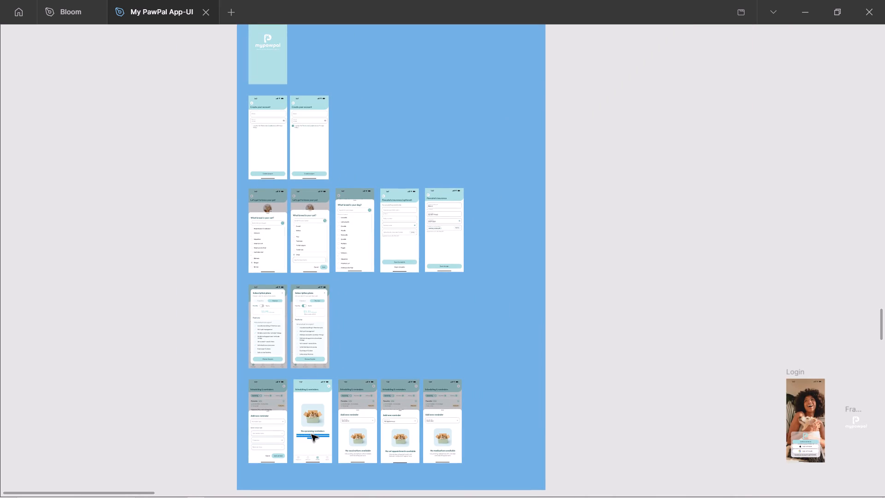
Examine the Ended tab's description text on the Pancake's medications screen with the Levothyroxine entry in the 29 Oct 2026 feedback section.
{"action": "scroll", "coordinate": [312, 435], "scroll_direction": "down", "scroll_amount": 2}
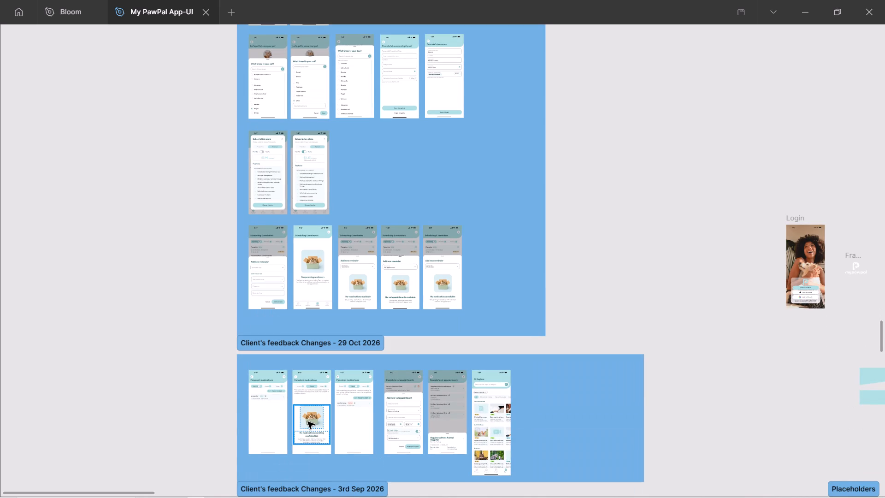
{"action": "scroll", "coordinate": [343, 427], "scroll_direction": "up", "scroll_amount": 5, "text": "ctrl"}
{"action": "scroll", "coordinate": [365, 371], "scroll_direction": "up", "scroll_amount": 3, "text": "ctrl"}
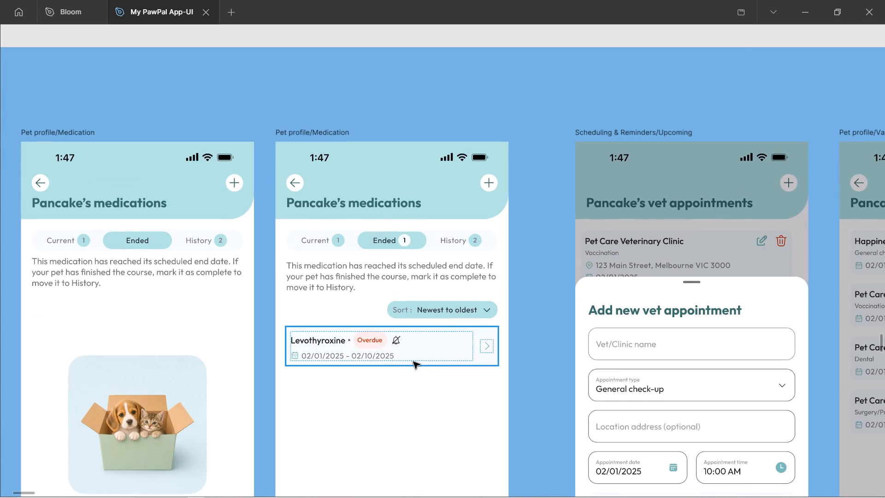
{"action": "scroll", "coordinate": [337, 300], "scroll_direction": "up", "scroll_amount": 2, "text": "ctrl"}
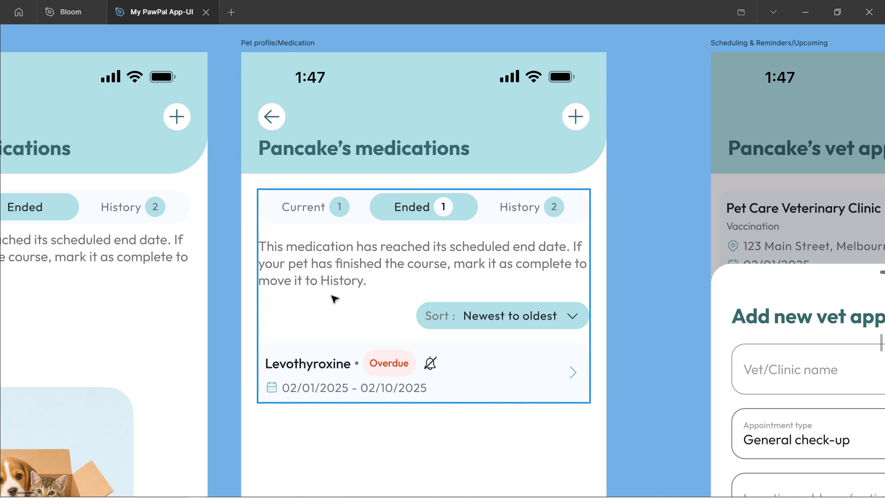
{"action": "left_click", "coordinate": [316, 272], "text": "ctrl"}
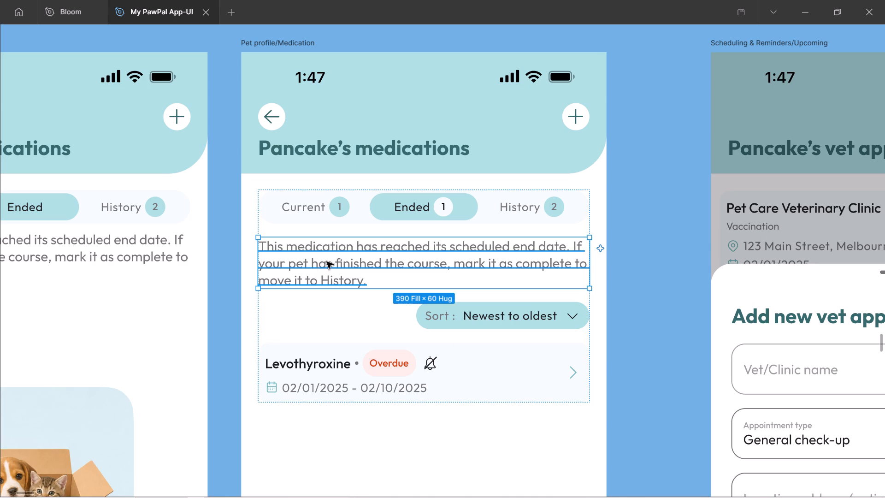
Deselect the description text and review the three Pancake's medications screens in the Client's feedback Changes - 29 Oct 2026 section.
{"action": "left_click", "coordinate": [633, 309]}
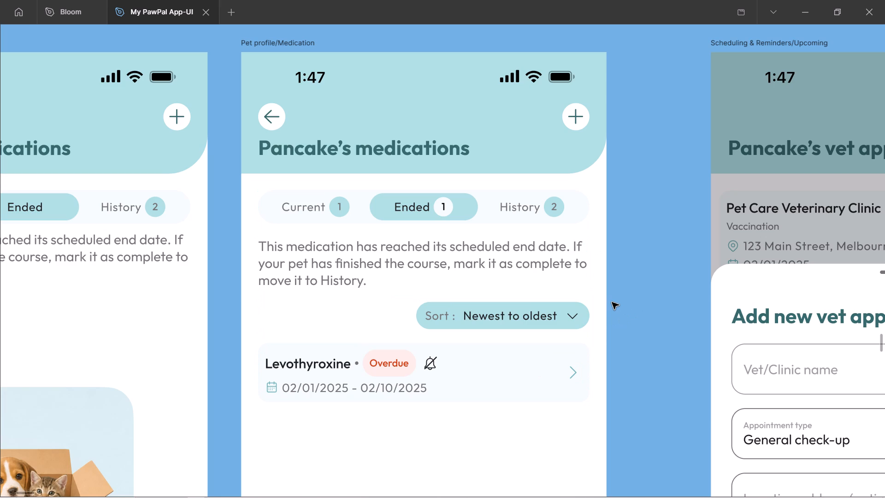
{"action": "scroll", "coordinate": [553, 296], "scroll_direction": "down", "scroll_amount": 1, "text": "ctrl"}
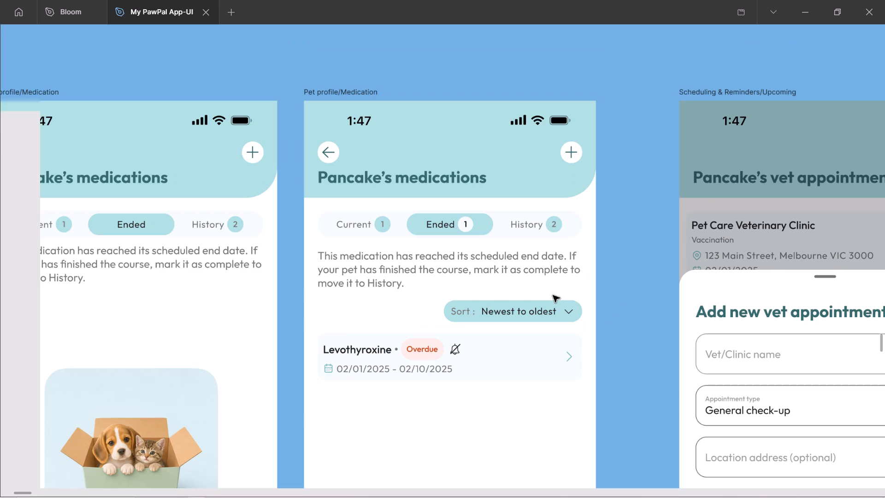
{"action": "scroll", "coordinate": [553, 295], "scroll_direction": "down", "scroll_amount": 3, "text": "ctrl"}
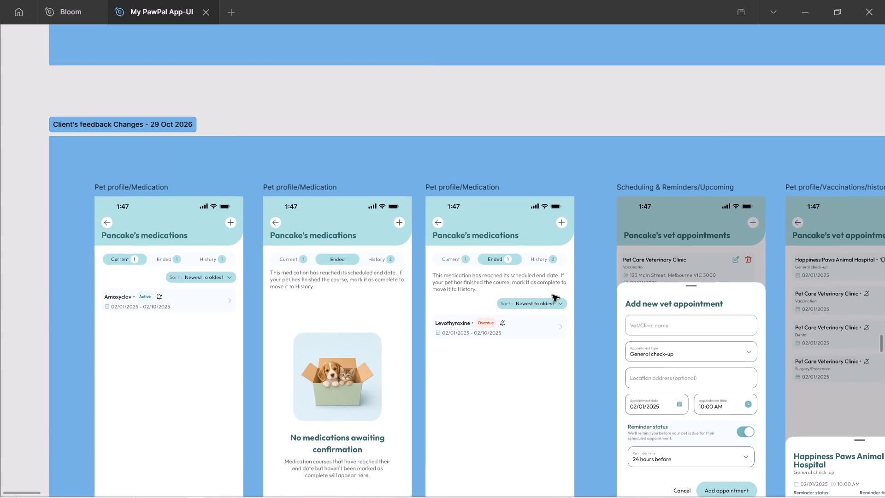
{"action": "scroll", "coordinate": [230, 292], "scroll_direction": "up", "scroll_amount": 1, "text": "ctrl"}
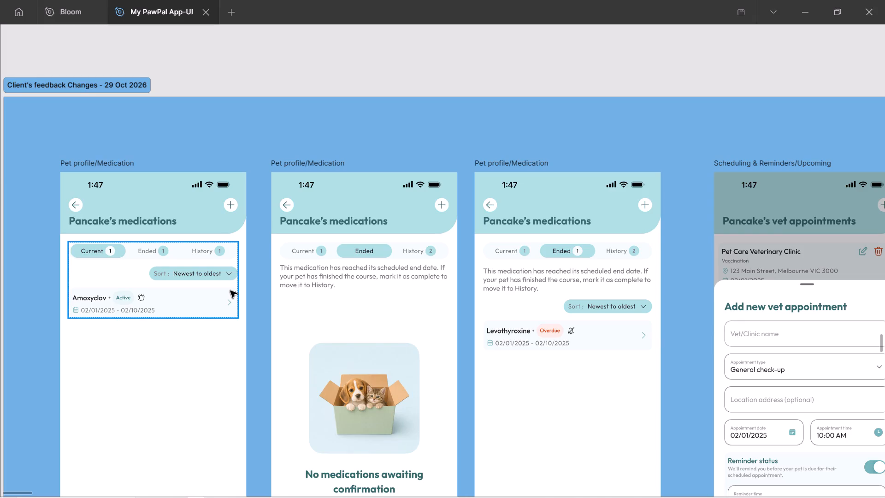
Switch to the browser showing the Client Comments, Reviews and Updates to-do of the Bloom Pregnancy project in Basecamp.
{"action": "key", "text": "alt+Tab"}
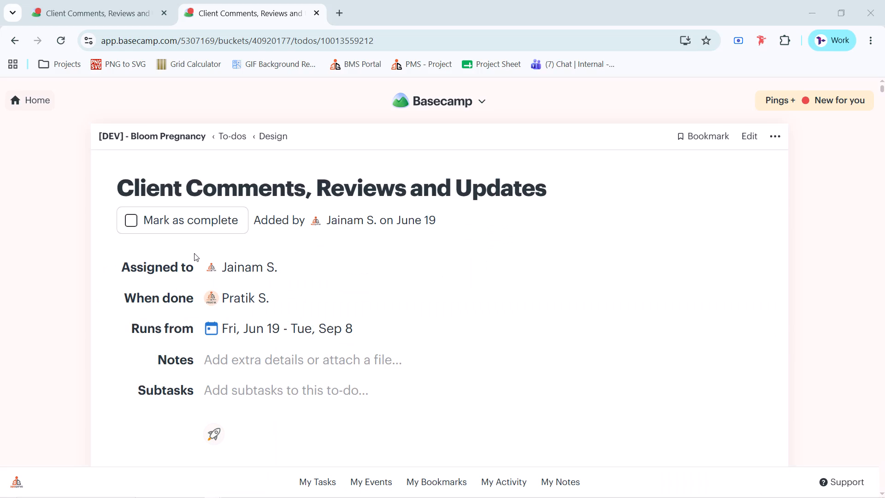
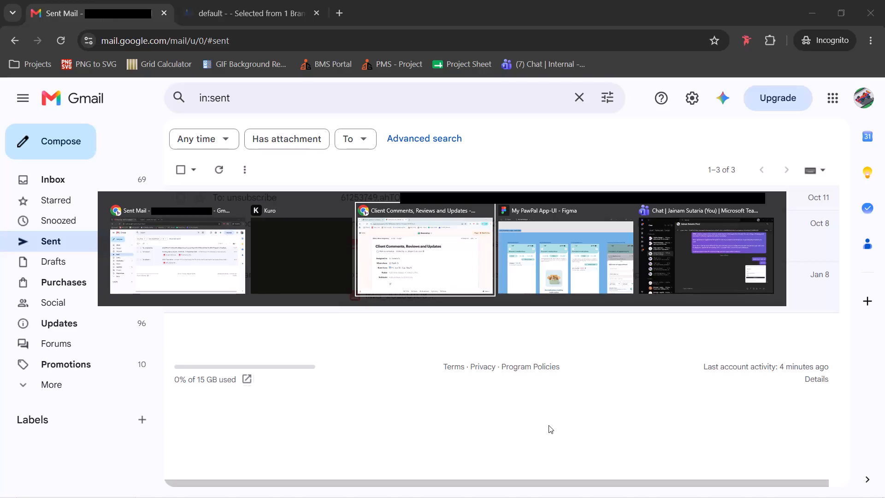
Switch to Figma and return from the My PawPal App-UI file to the Bloom file.
{"action": "key", "text": "alt+Tab"}
{"action": "scroll", "coordinate": [388, 261], "scroll_direction": "down", "scroll_amount": 6, "text": "ctrl"}
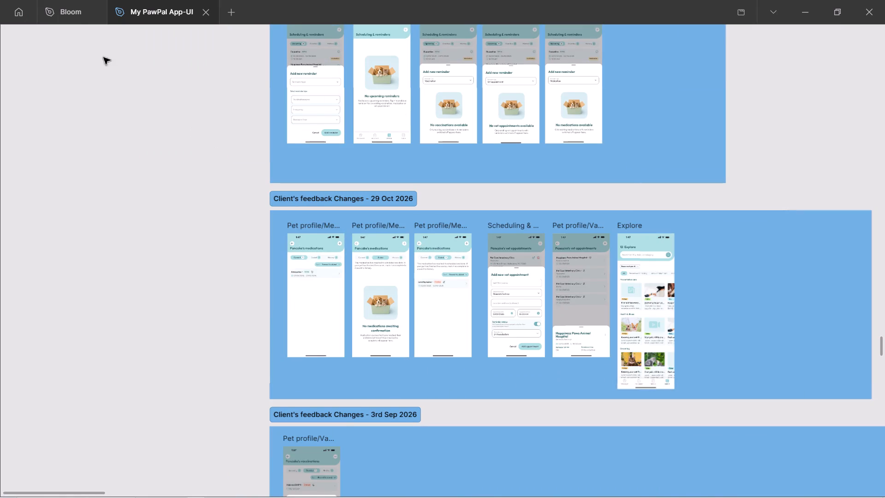
{"action": "left_click", "coordinate": [71, 25]}
{"action": "left_click", "coordinate": [74, 21]}
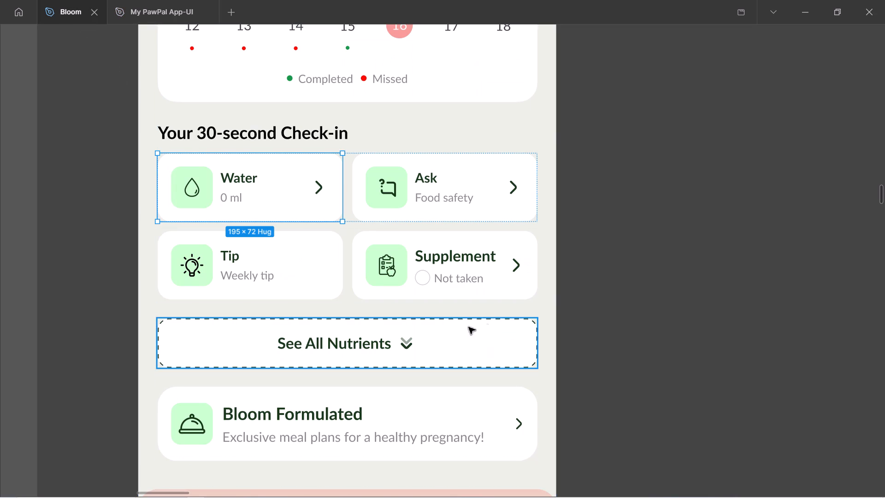
Select the Ask card with the Food safety label in the Your 30-second Check-in section.
{"action": "left_click", "coordinate": [500, 288]}
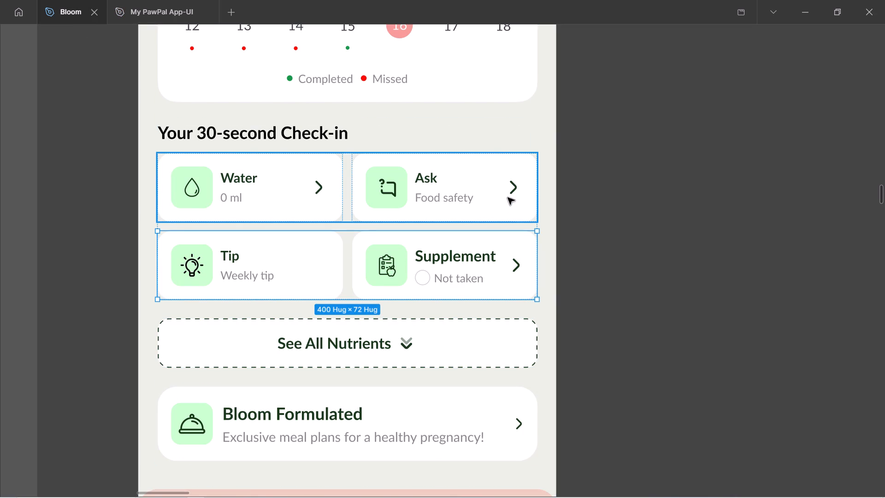
{"action": "double_click", "coordinate": [507, 192]}
{"action": "left_click", "coordinate": [507, 192]}
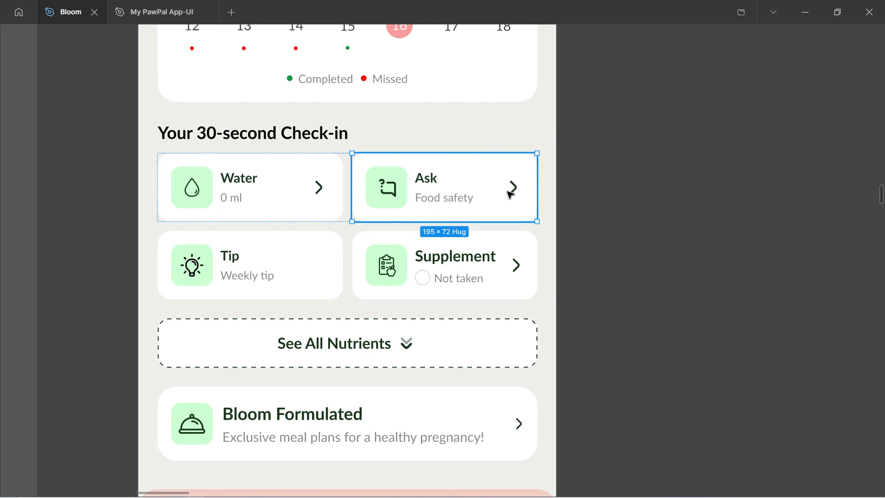
Show the interface and inspect the spacing between the Ask card's content frame and its arrow in the 30-second Check-in.
{"action": "left_click", "coordinate": [507, 192]}
{"action": "key", "text": "ctrl+backslash"}
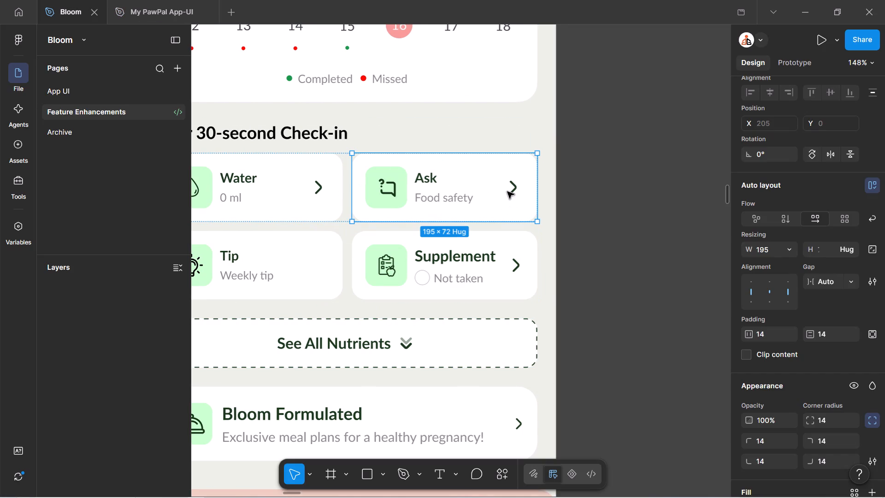
{"action": "double_click", "coordinate": [484, 193]}
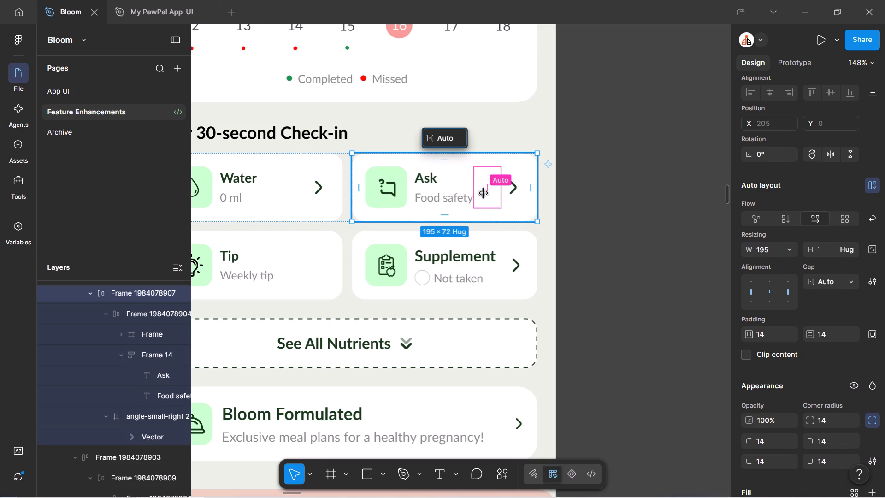
{"action": "double_click", "coordinate": [457, 193]}
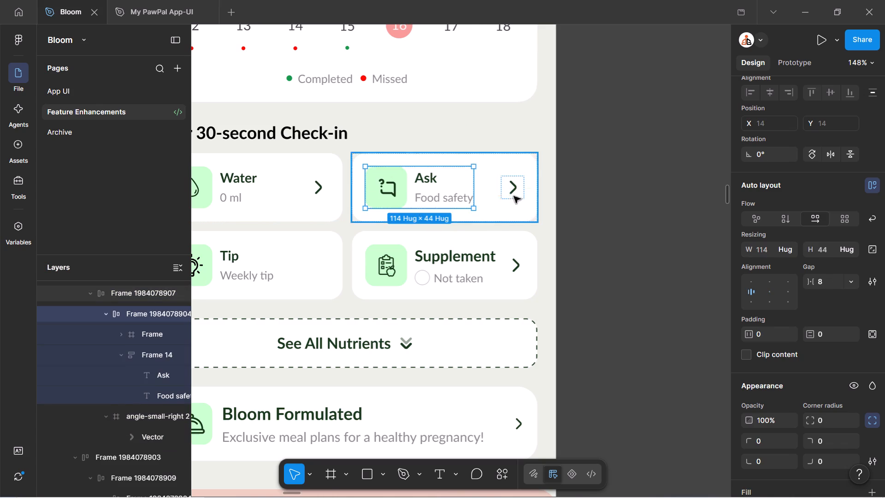
{"action": "left_click", "coordinate": [513, 194]}
{"action": "left_click", "coordinate": [370, 202]}
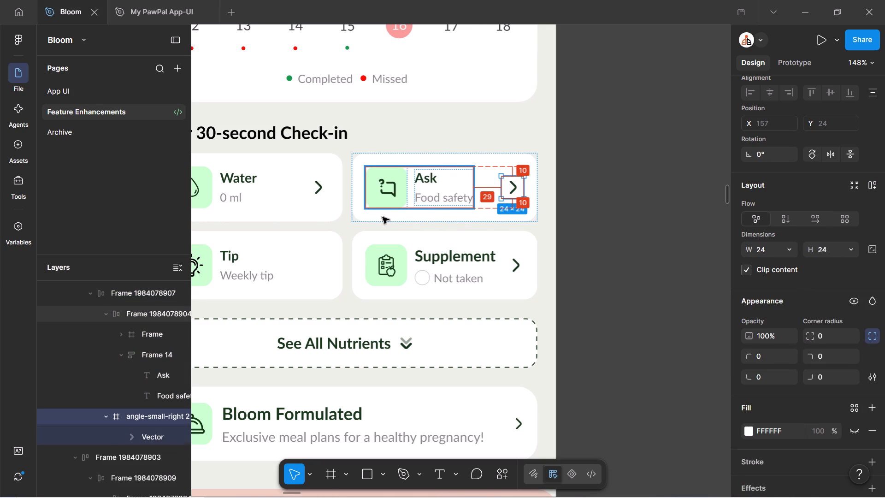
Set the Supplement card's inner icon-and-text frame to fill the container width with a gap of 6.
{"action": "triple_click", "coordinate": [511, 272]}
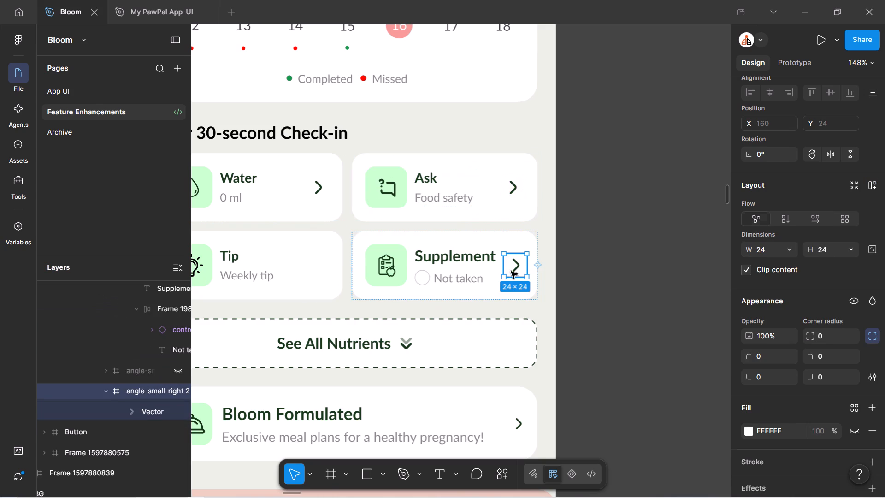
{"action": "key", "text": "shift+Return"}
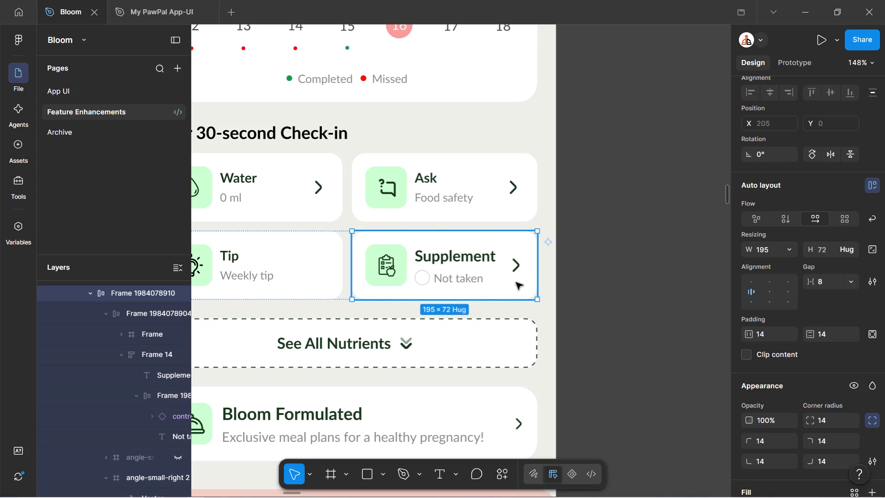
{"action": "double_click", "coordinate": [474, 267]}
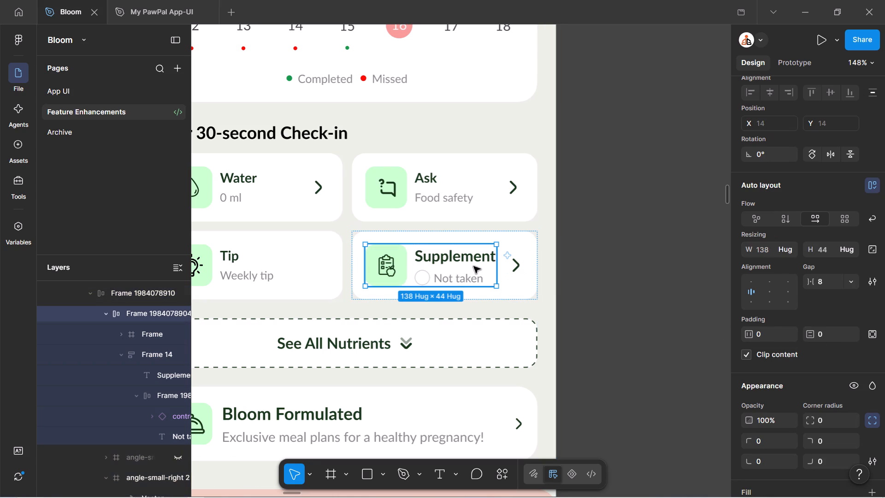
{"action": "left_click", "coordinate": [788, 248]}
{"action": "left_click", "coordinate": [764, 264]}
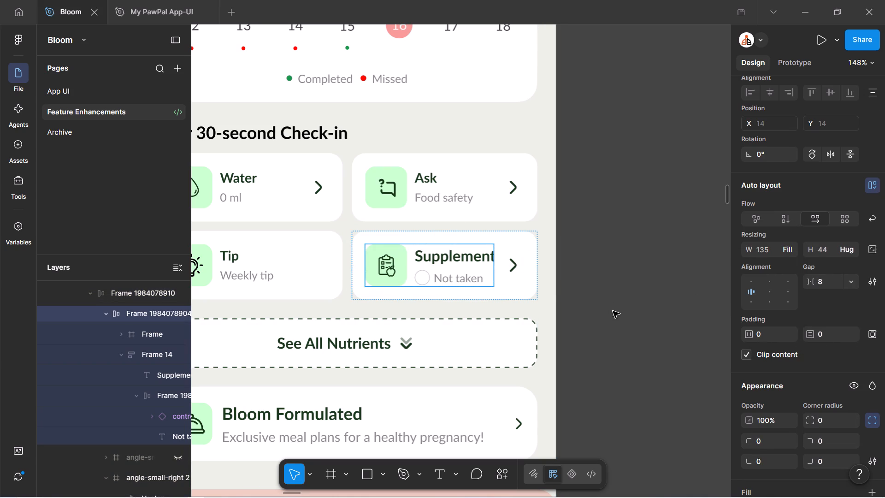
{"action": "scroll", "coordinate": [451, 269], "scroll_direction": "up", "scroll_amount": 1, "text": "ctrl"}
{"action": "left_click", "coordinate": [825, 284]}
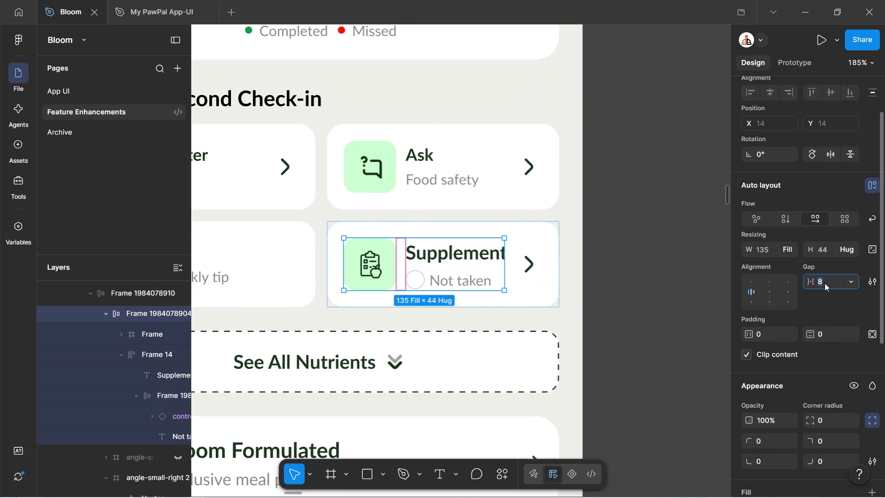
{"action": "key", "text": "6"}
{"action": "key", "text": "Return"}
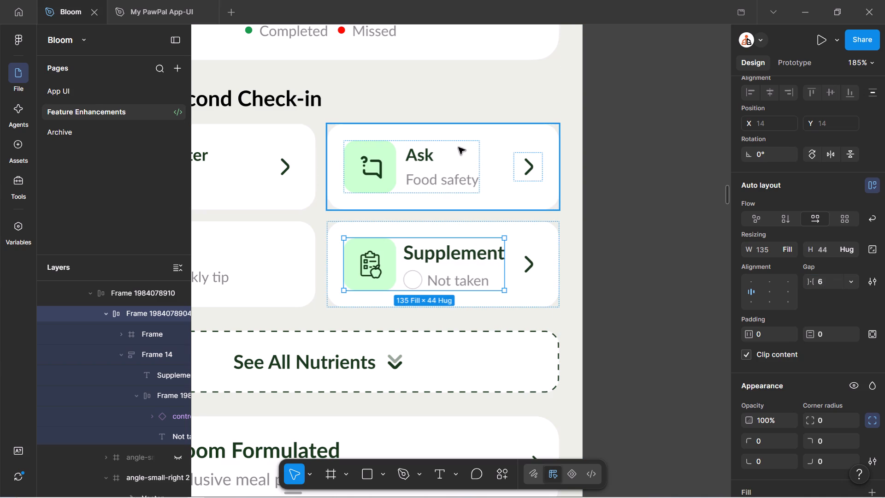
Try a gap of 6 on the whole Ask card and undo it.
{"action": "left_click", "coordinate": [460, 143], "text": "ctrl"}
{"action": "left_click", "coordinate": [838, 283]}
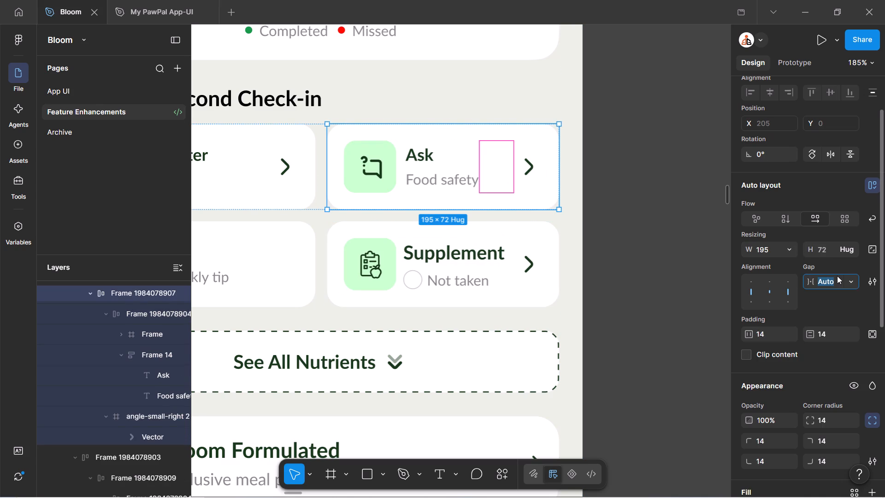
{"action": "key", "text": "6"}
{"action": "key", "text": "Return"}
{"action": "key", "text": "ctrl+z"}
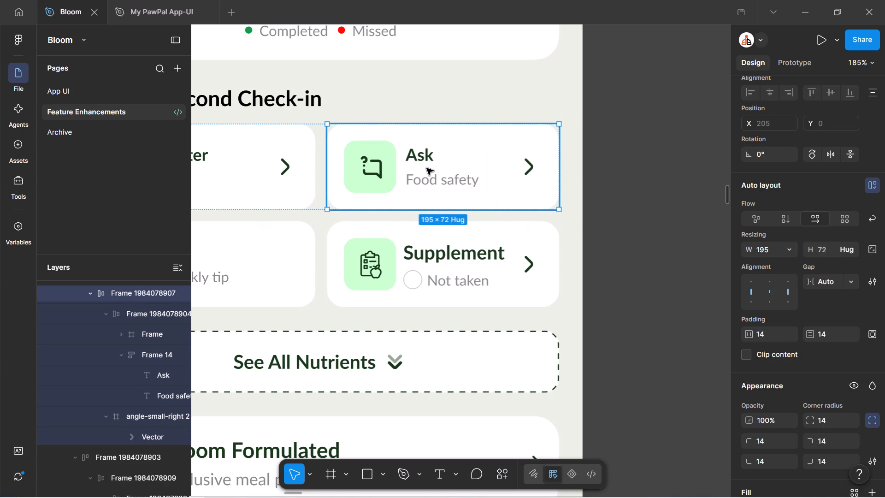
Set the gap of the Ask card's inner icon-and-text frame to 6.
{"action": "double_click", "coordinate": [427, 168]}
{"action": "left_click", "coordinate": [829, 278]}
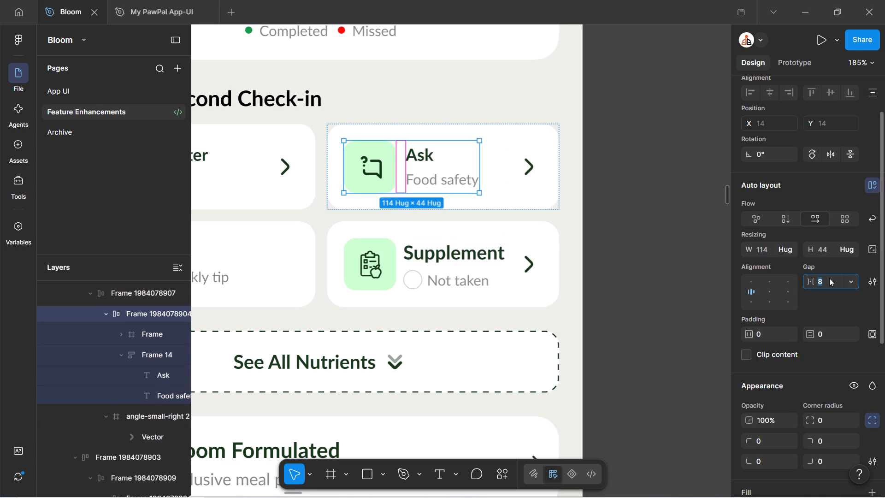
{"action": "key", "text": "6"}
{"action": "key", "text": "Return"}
Ungroup the Ask card's inner icon-and-text frame and set its text frame to fill the container width.
{"action": "scroll", "coordinate": [811, 268], "scroll_direction": "down", "scroll_amount": 3, "text": "ctrl"}
{"action": "scroll", "coordinate": [603, 235], "scroll_direction": "down", "scroll_amount": 1, "text": "ctrl"}
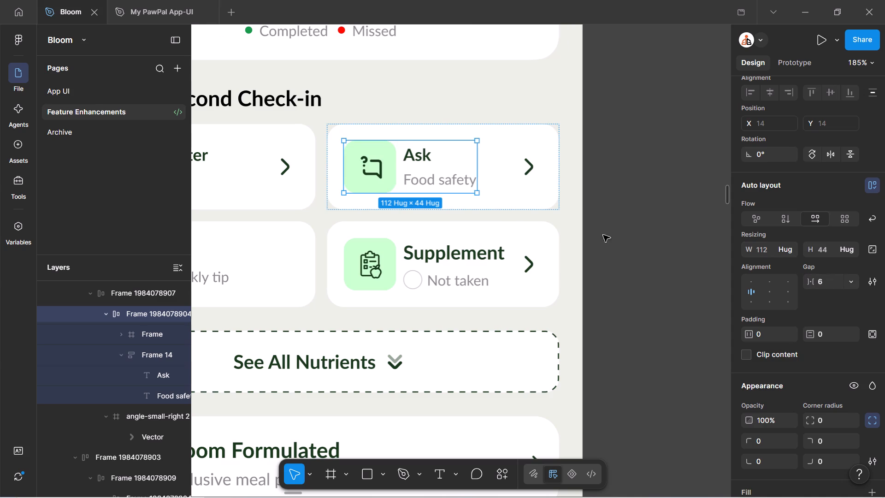
{"action": "key", "text": "ctrl+shift+g"}
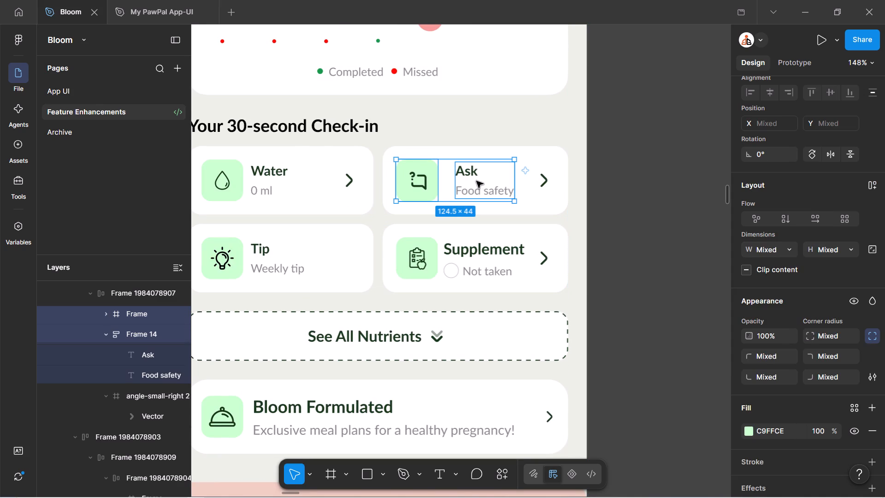
{"action": "left_click", "coordinate": [477, 181]}
{"action": "left_click", "coordinate": [788, 248]}
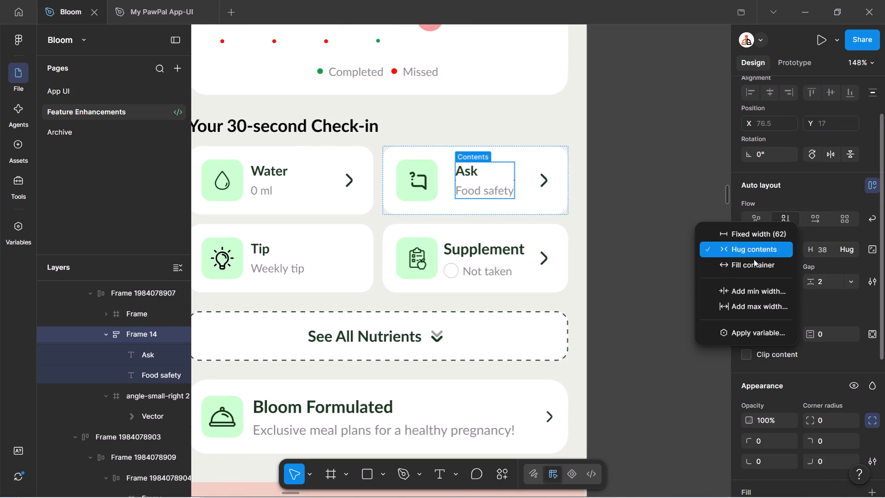
{"action": "left_click", "coordinate": [753, 266]}
Set the Ask card's auto layout gap to 6.
{"action": "left_click", "coordinate": [513, 149]}
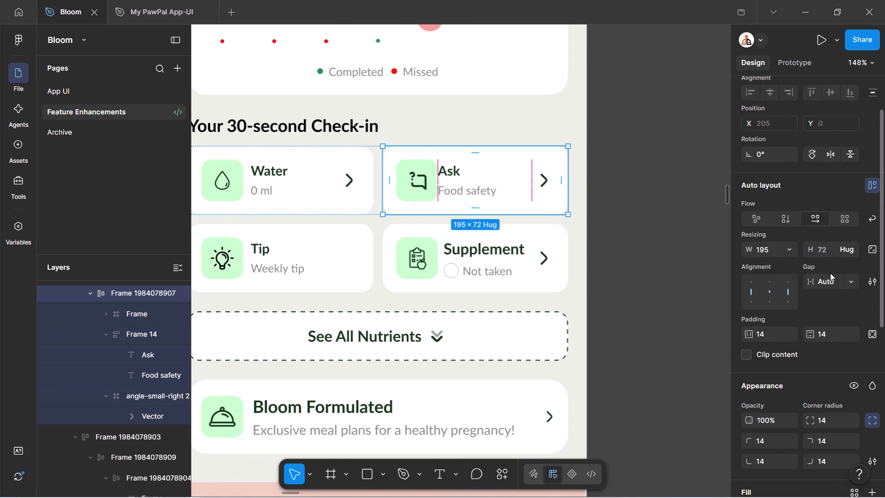
{"action": "left_click", "coordinate": [832, 285]}
{"action": "key", "text": "6"}
{"action": "key", "text": "Return"}
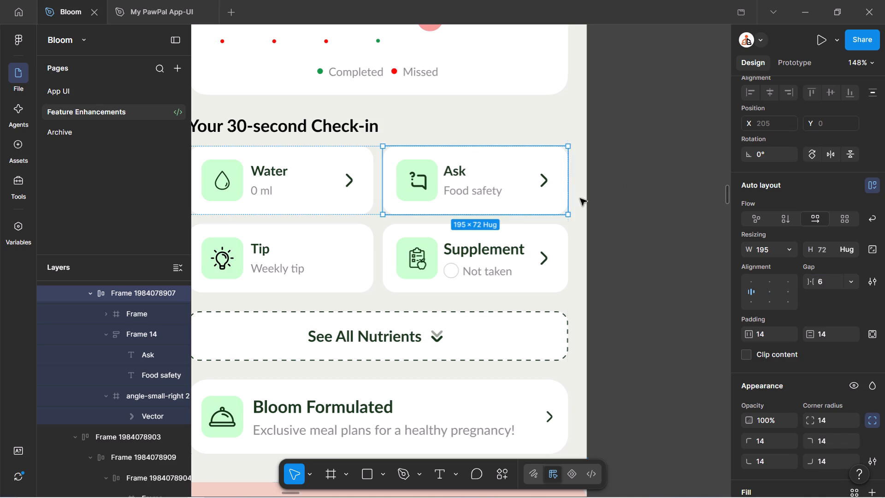
{"action": "left_click", "coordinate": [831, 278]}
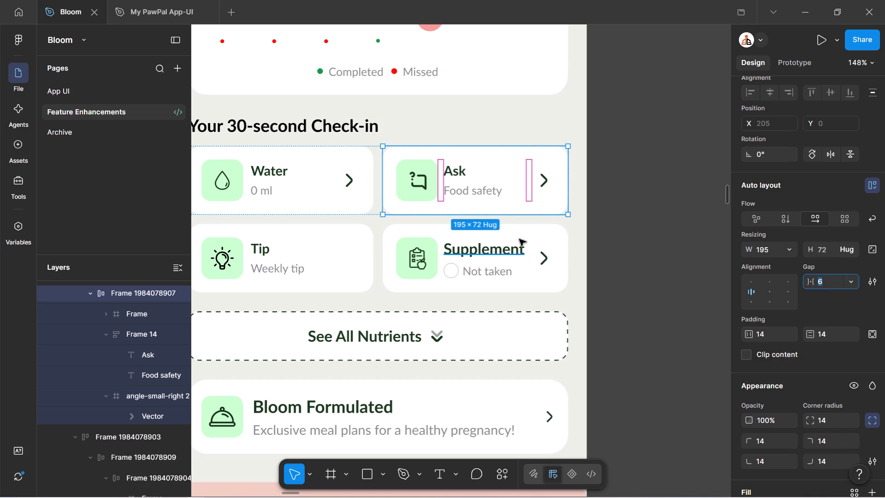
Ungroup the Supplement card's inner icon-and-text frame so its items sit directly in the card.
{"action": "left_click", "coordinate": [525, 239]}
{"action": "left_click", "coordinate": [537, 241], "text": "ctrl"}
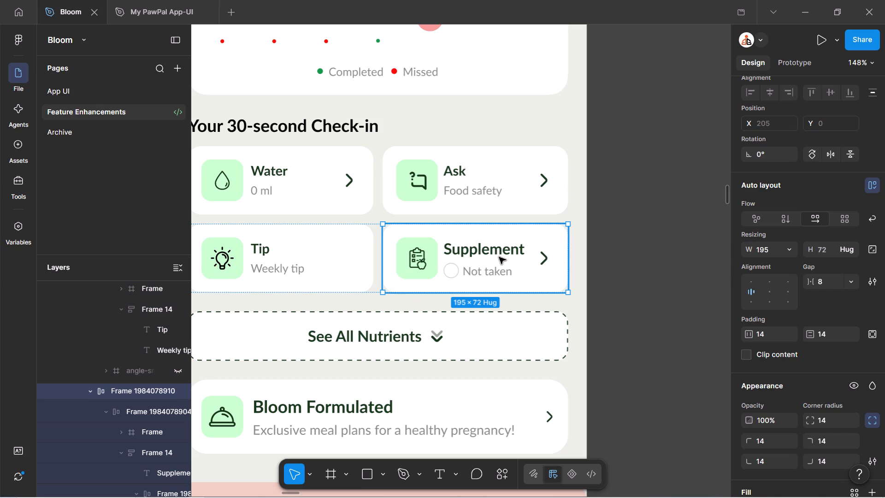
{"action": "double_click", "coordinate": [491, 255]}
{"action": "key", "text": "ctrl+shift+g"}
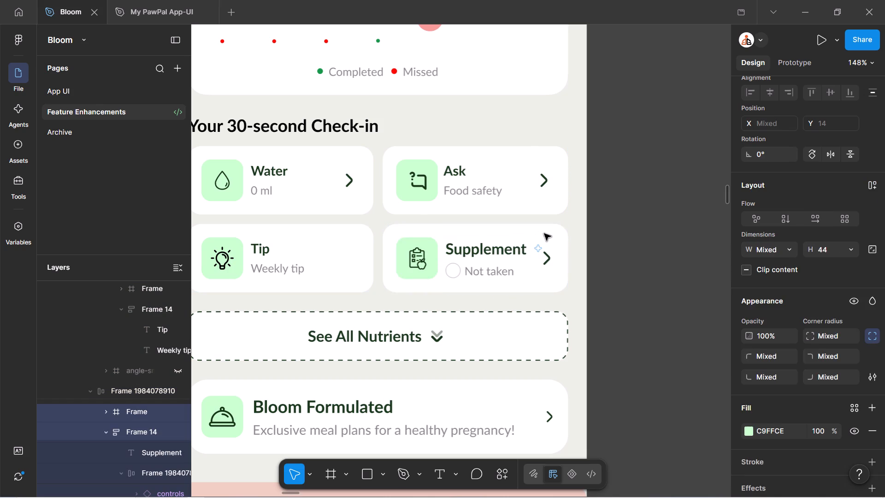
Examine the Supplement card's auto layout gap, text frame sizing and arrow spacing.
{"action": "left_click", "coordinate": [548, 232]}
{"action": "left_click", "coordinate": [825, 286]}
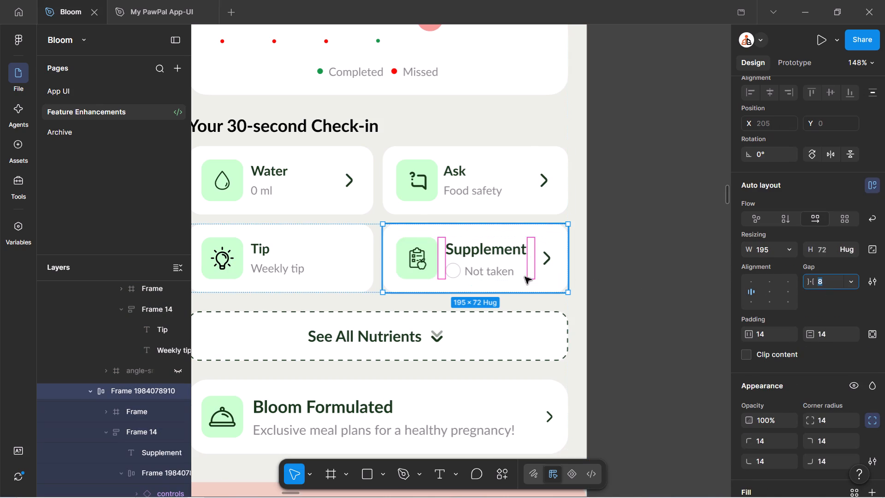
{"action": "scroll", "coordinate": [498, 268], "scroll_direction": "up", "scroll_amount": 2, "text": "ctrl"}
{"action": "double_click", "coordinate": [569, 258]}
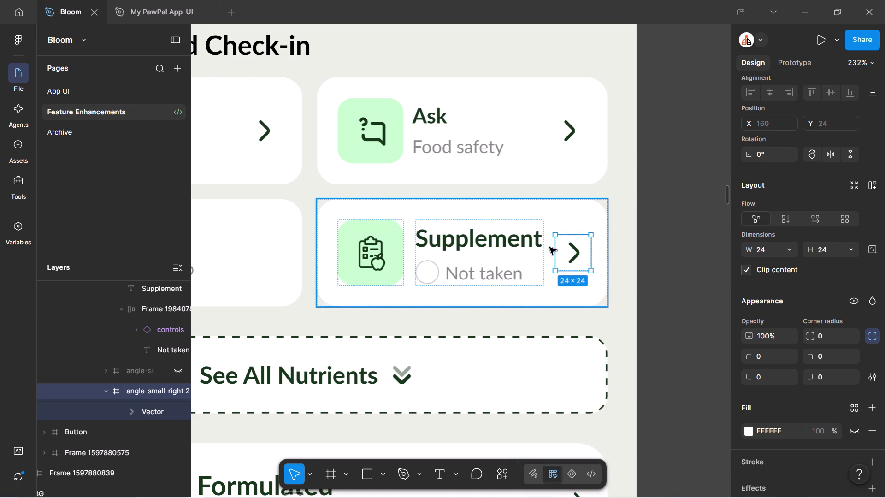
{"action": "left_click", "coordinate": [443, 196]}
{"action": "left_click", "coordinate": [437, 210], "text": "ctrl"}
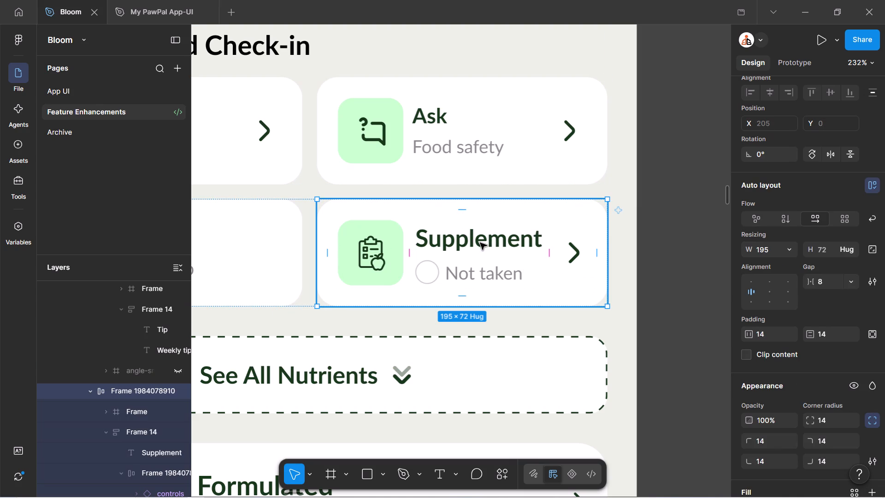
{"action": "scroll", "coordinate": [564, 273], "scroll_direction": "down", "scroll_amount": 3, "text": "ctrl"}
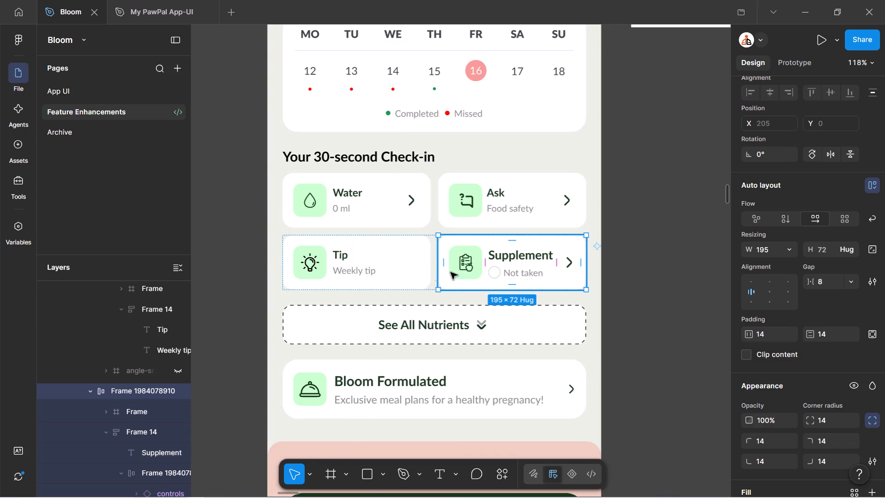
{"action": "scroll", "coordinate": [431, 273], "scroll_direction": "up", "scroll_amount": 1, "text": "shift"}
{"action": "scroll", "coordinate": [678, 267], "scroll_direction": "up", "scroll_amount": 1, "text": "ctrl"}
{"action": "double_click", "coordinate": [582, 268]}
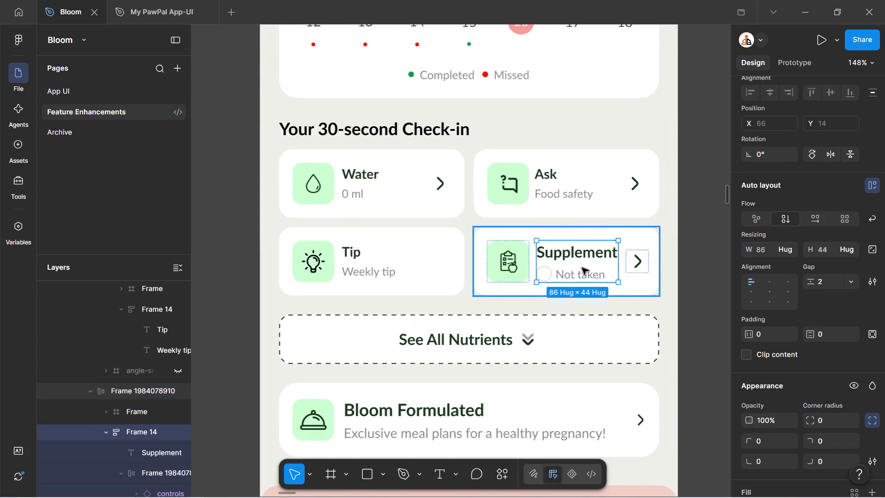
{"action": "left_click", "coordinate": [609, 228]}
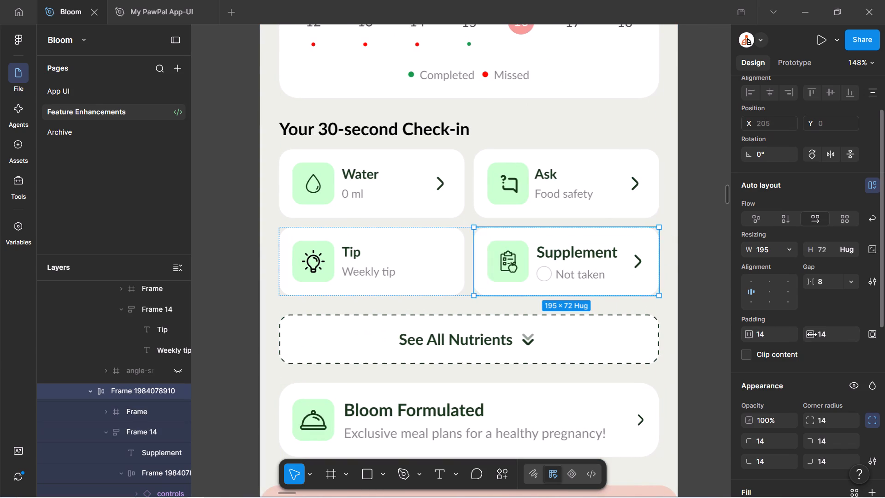
Compare the Supplement card's padding and gap with the Ask card, and the icon frames of the Bloom Formulated and Tip cards.
{"action": "left_click", "coordinate": [765, 338]}
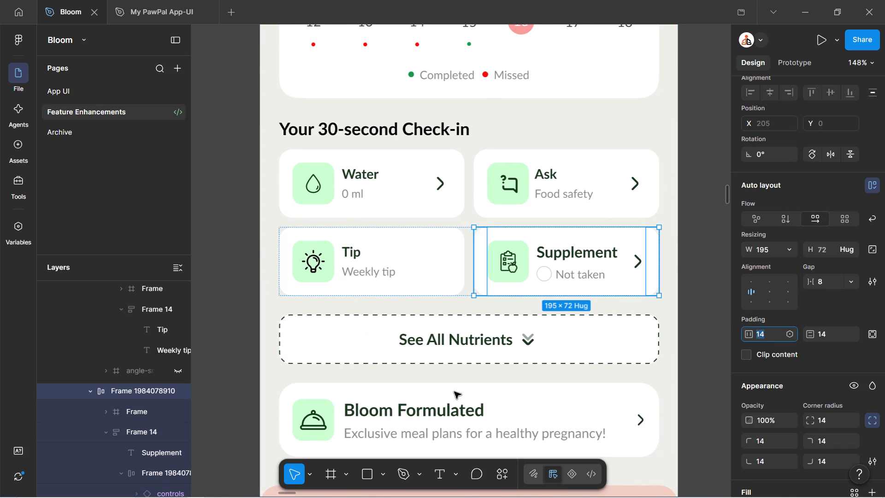
{"action": "left_click", "coordinate": [384, 398], "text": "ctrl"}
{"action": "left_click", "coordinate": [314, 405], "text": "ctrl"}
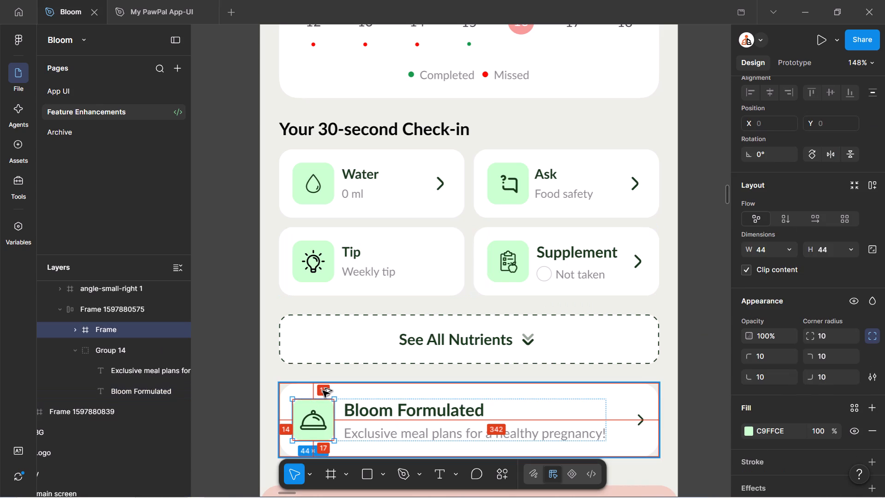
{"action": "left_click", "coordinate": [321, 247], "text": "ctrl"}
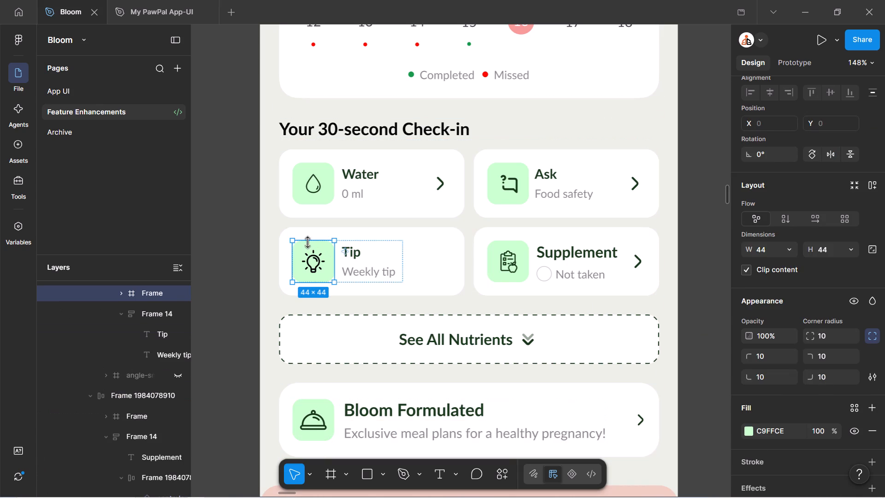
{"action": "scroll", "coordinate": [303, 233], "scroll_direction": "down", "scroll_amount": 2, "text": "ctrl"}
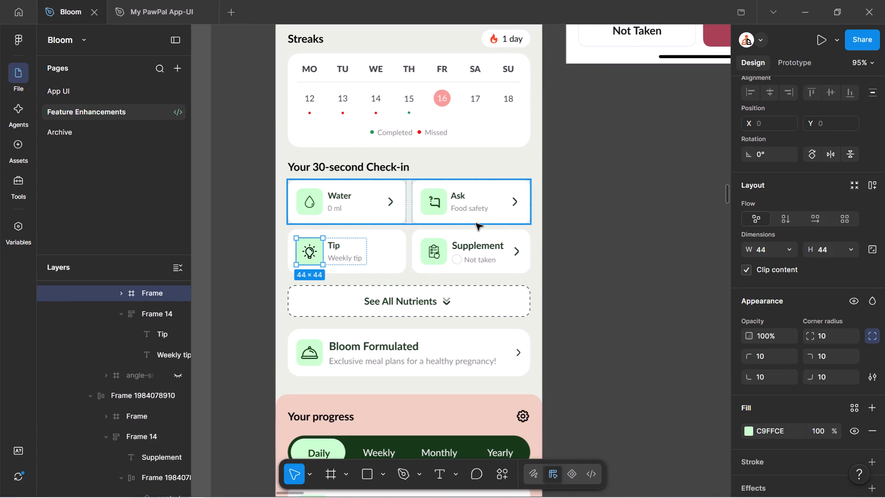
{"action": "left_click", "coordinate": [482, 235], "text": "ctrl"}
{"action": "scroll", "coordinate": [499, 233], "scroll_direction": "up", "scroll_amount": 2, "text": "ctrl"}
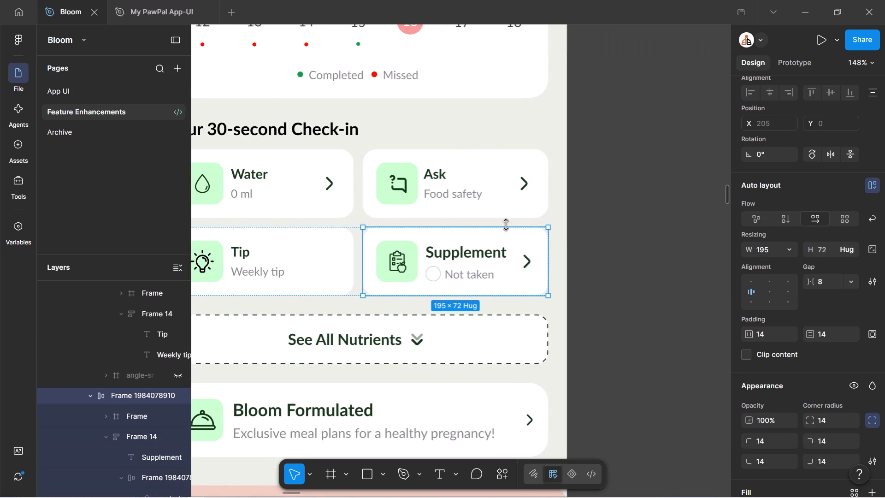
{"action": "left_click", "coordinate": [525, 206], "text": "ctrl"}
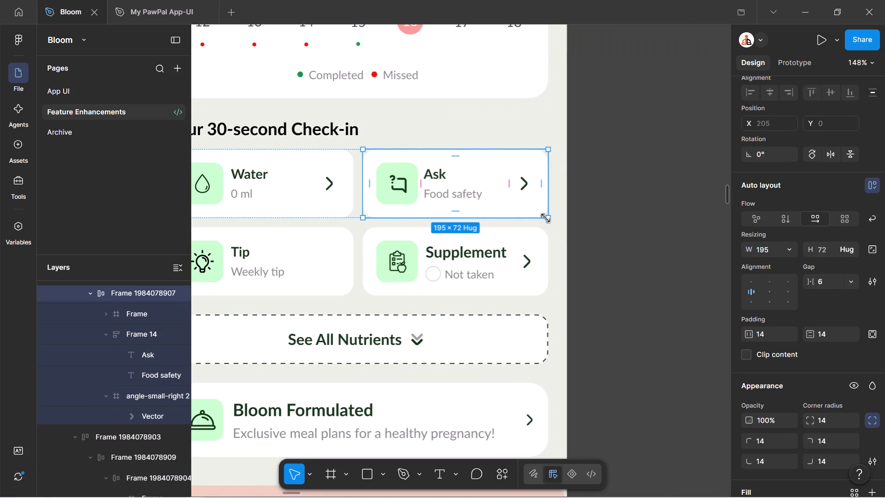
Check the Ask card's icon, text and arrow frames, and set the Supplement card's auto layout gap to 6 to match.
{"action": "double_click", "coordinate": [447, 192]}
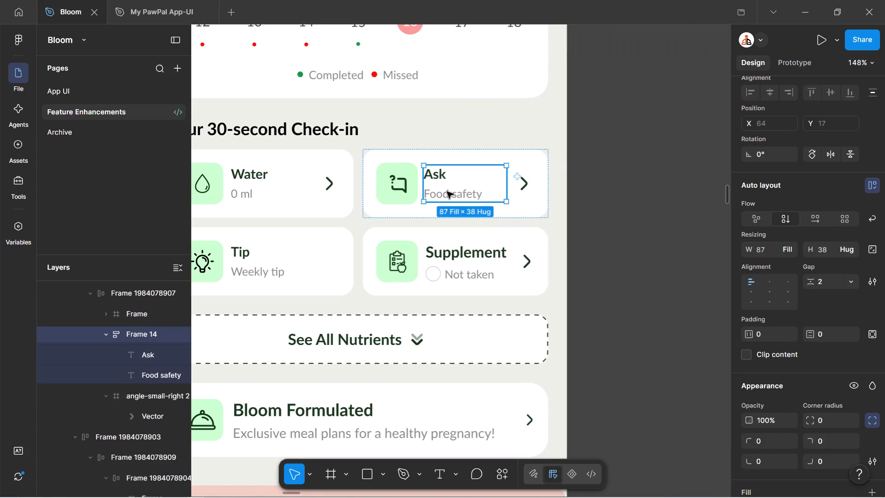
{"action": "left_click", "coordinate": [525, 195]}
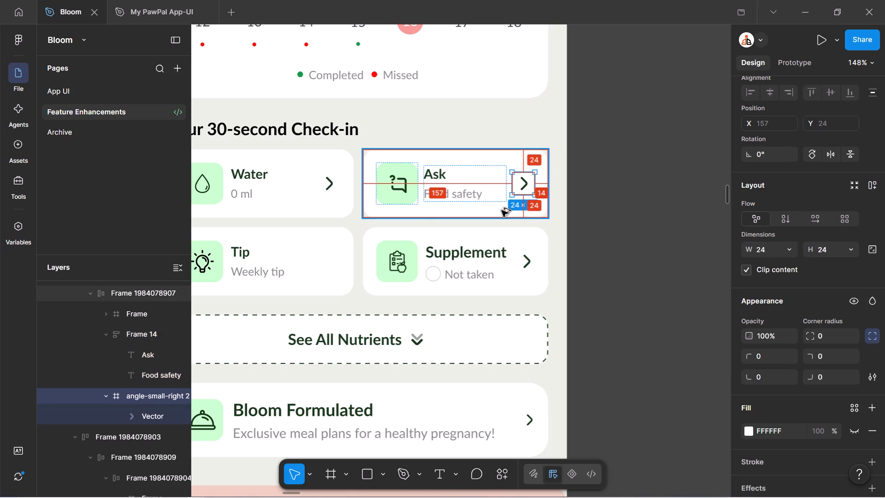
{"action": "left_click", "coordinate": [414, 201]}
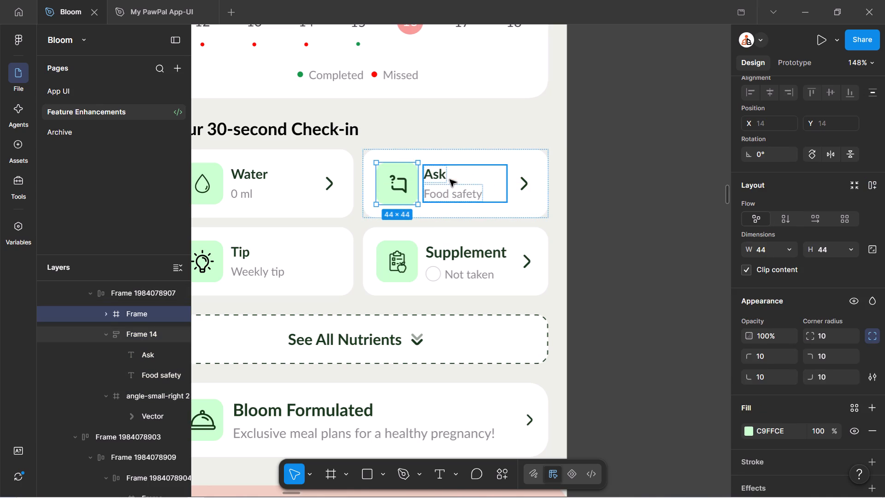
{"action": "left_click", "coordinate": [450, 180]}
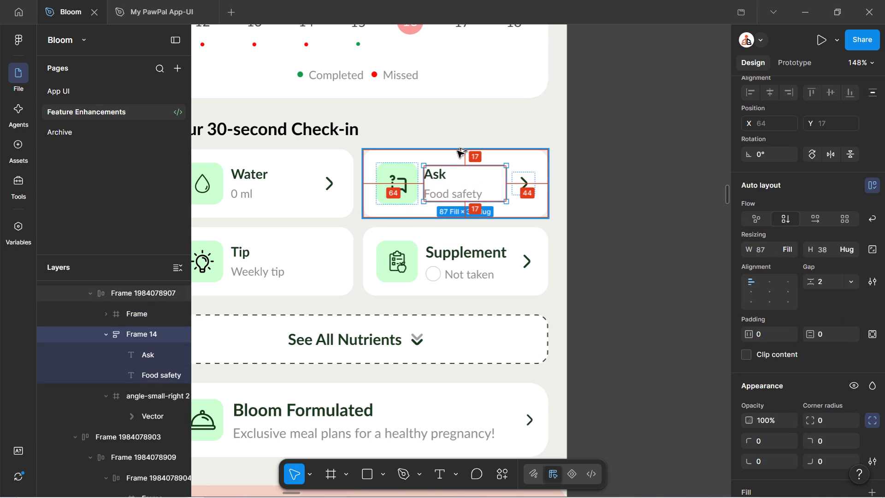
{"action": "left_click", "coordinate": [484, 232], "text": "ctrl"}
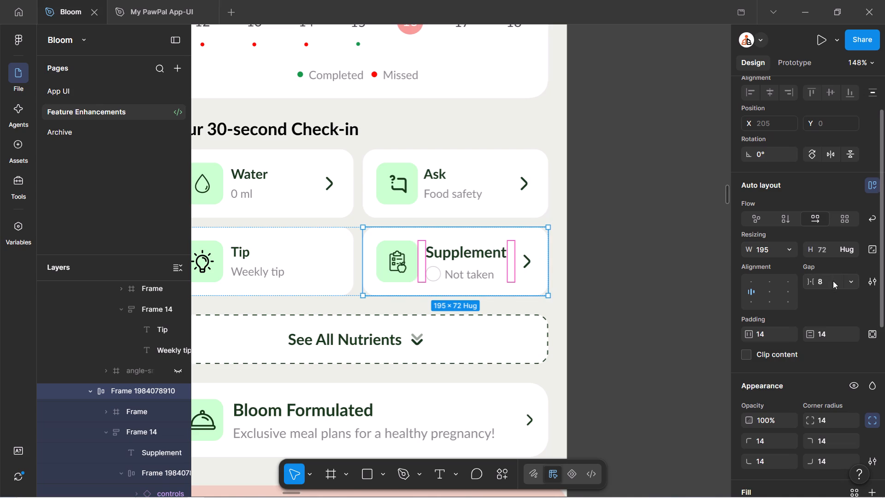
{"action": "left_click", "coordinate": [828, 280]}
{"action": "key", "text": "6"}
{"action": "key", "text": "Return"}
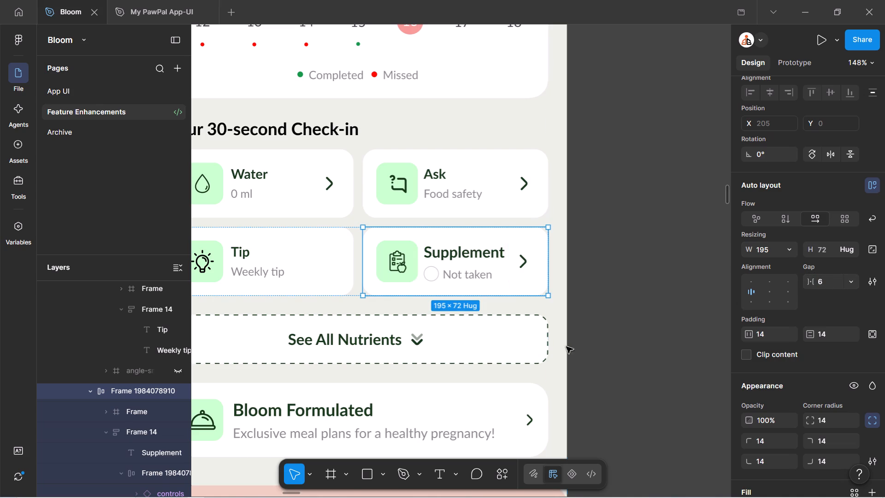
Set the Supplement card's text frame width to fill the card instead of hugging its contents.
{"action": "double_click", "coordinate": [520, 271]}
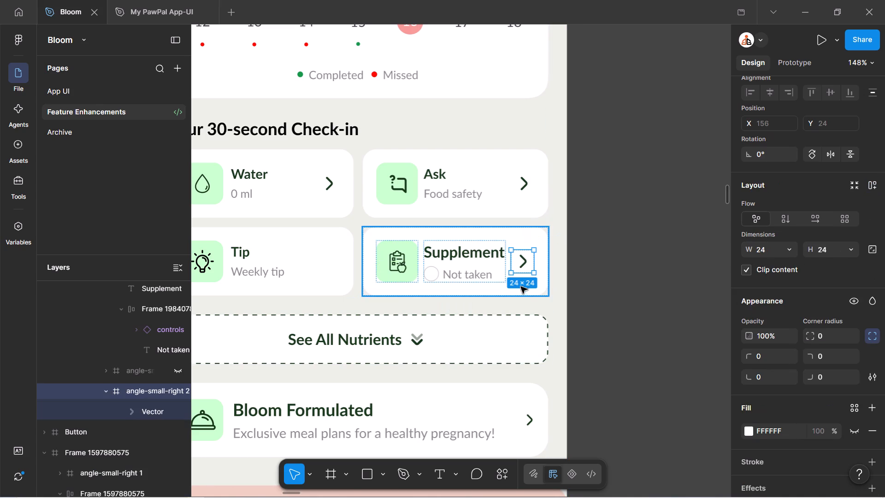
{"action": "left_click", "coordinate": [497, 276]}
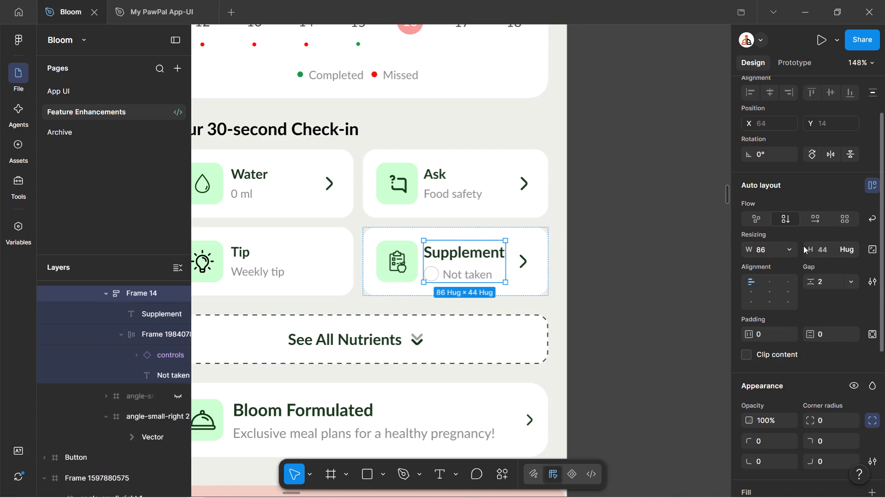
{"action": "left_click", "coordinate": [791, 255]}
{"action": "left_click", "coordinate": [773, 268]}
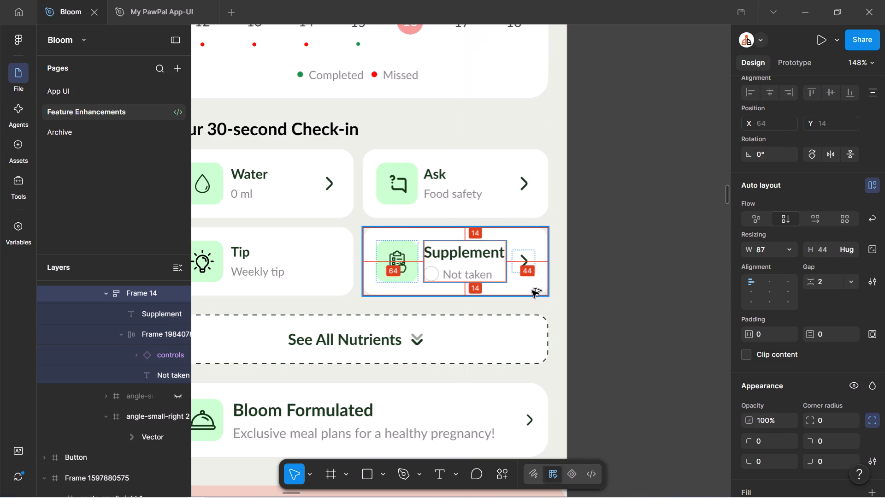
{"action": "left_click", "coordinate": [522, 267]}
Ungroup the Tip card's inner icon-and-text frame so its items sit directly in the card.
{"action": "scroll", "coordinate": [459, 225], "scroll_direction": "up", "scroll_amount": 3, "text": "shift"}
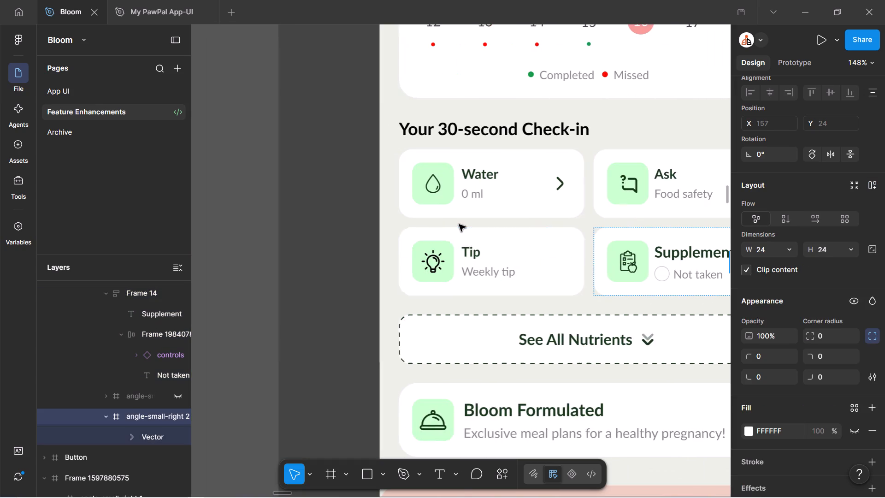
{"action": "left_click", "coordinate": [467, 247]}
{"action": "double_click", "coordinate": [468, 258]}
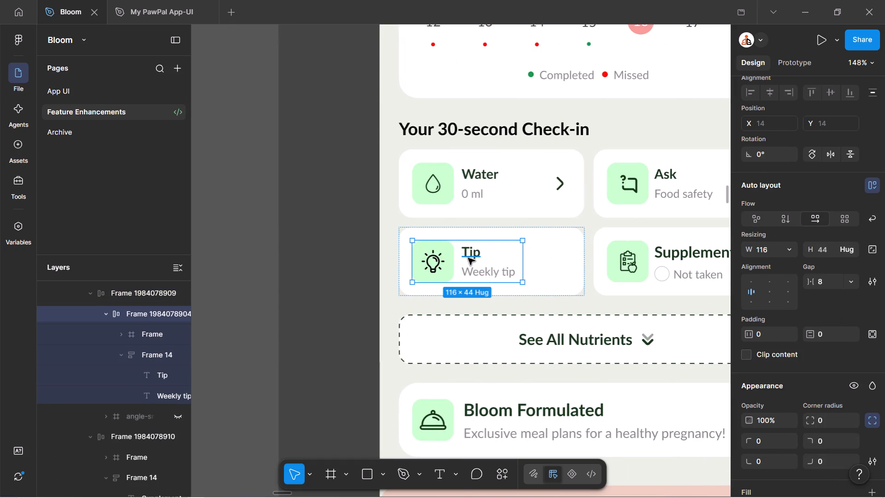
{"action": "key", "text": "ctrl+shift+g"}
{"action": "left_click", "coordinate": [477, 261]}
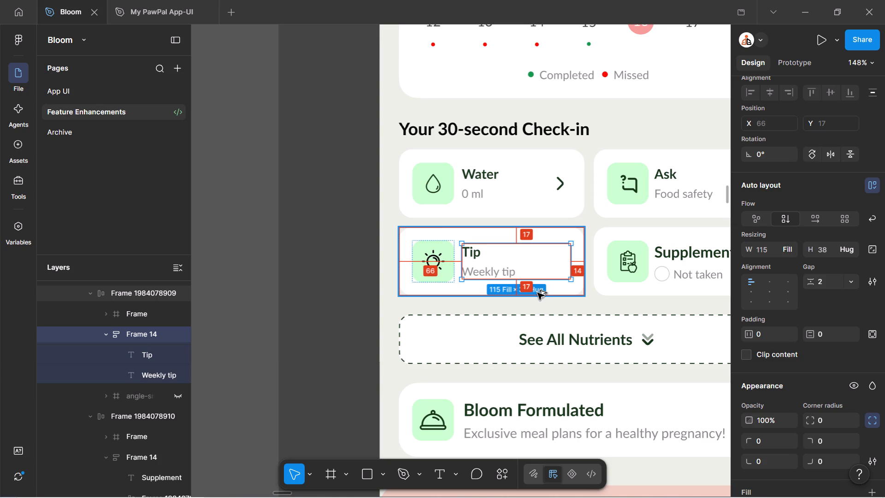
Ungroup the Water card's inner icon-and-text frame so its items sit directly in the card.
{"action": "triple_click", "coordinate": [507, 183]}
{"action": "double_click", "coordinate": [467, 180]}
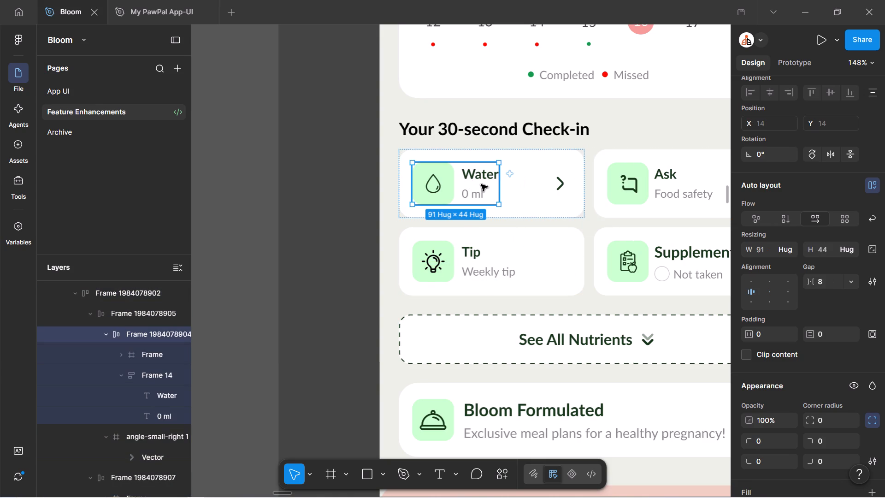
{"action": "key", "text": "ctrl+shift+g"}
Set the Water card's auto layout gap to 6.
{"action": "left_click", "coordinate": [548, 162]}
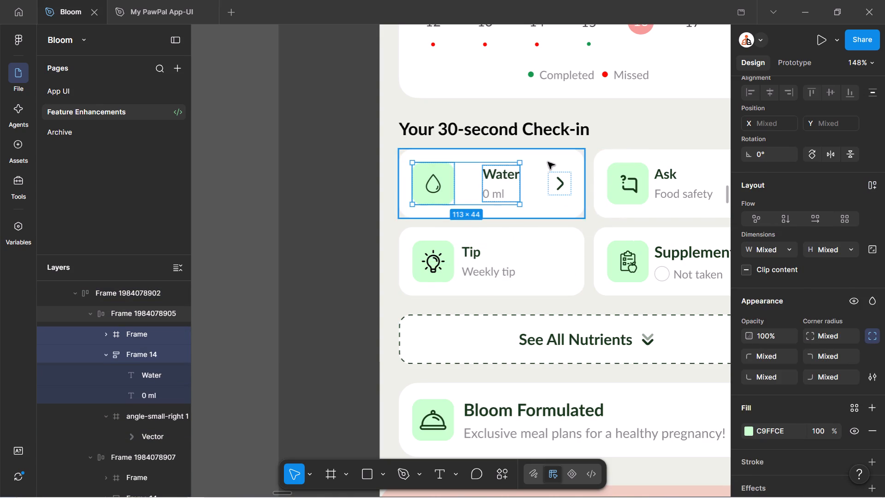
{"action": "left_click", "coordinate": [833, 277]}
{"action": "key", "text": "6"}
{"action": "key", "text": "Return"}
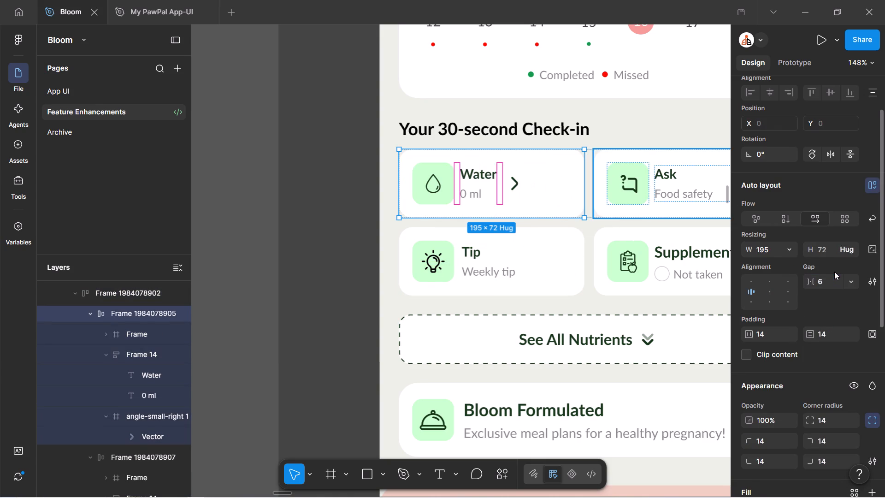
Set the Water card's text frame width to fill the card instead of hugging its contents.
{"action": "double_click", "coordinate": [459, 180]}
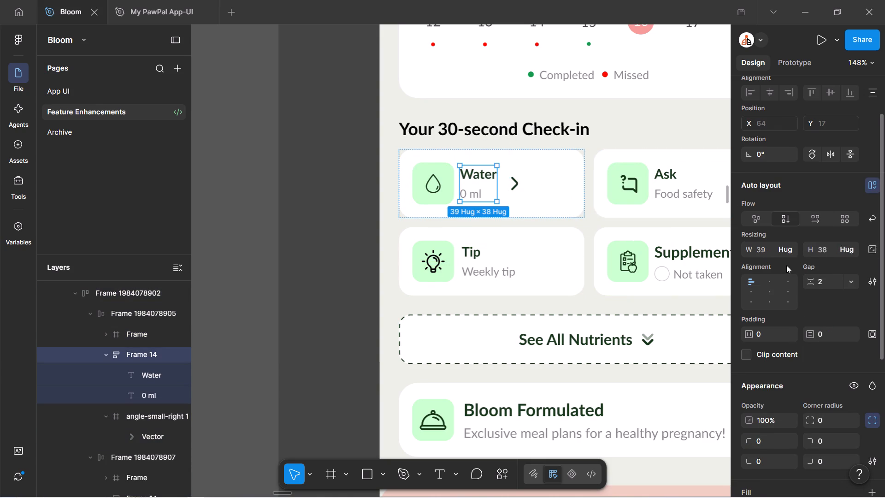
{"action": "left_click", "coordinate": [785, 246]}
{"action": "left_click", "coordinate": [773, 263]}
Hide the interface and review the Check-in cards on the Preconception screen alongside the Pregnancy and Postpartum screens.
{"action": "scroll", "coordinate": [410, 206], "scroll_direction": "down", "scroll_amount": 3, "text": "shift"}
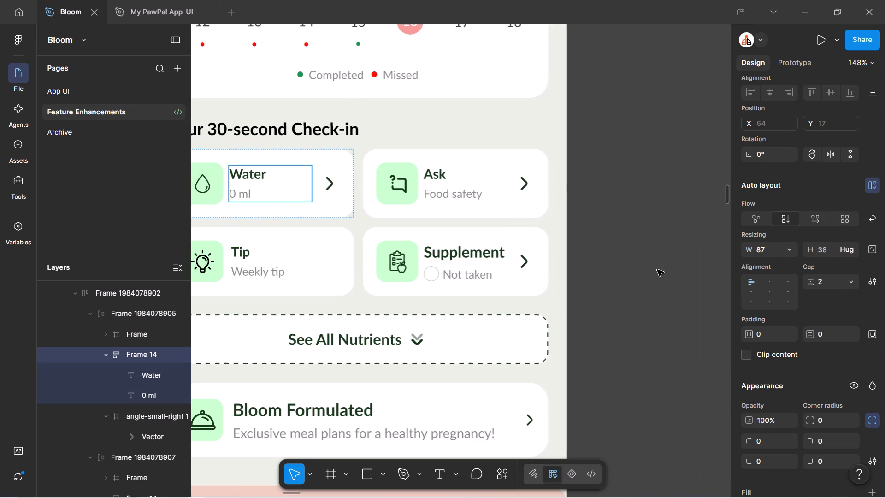
{"action": "left_click", "coordinate": [649, 242]}
{"action": "key", "text": "ctrl+backslash"}
{"action": "scroll", "coordinate": [653, 239], "scroll_direction": "down", "scroll_amount": 2, "text": "ctrl"}
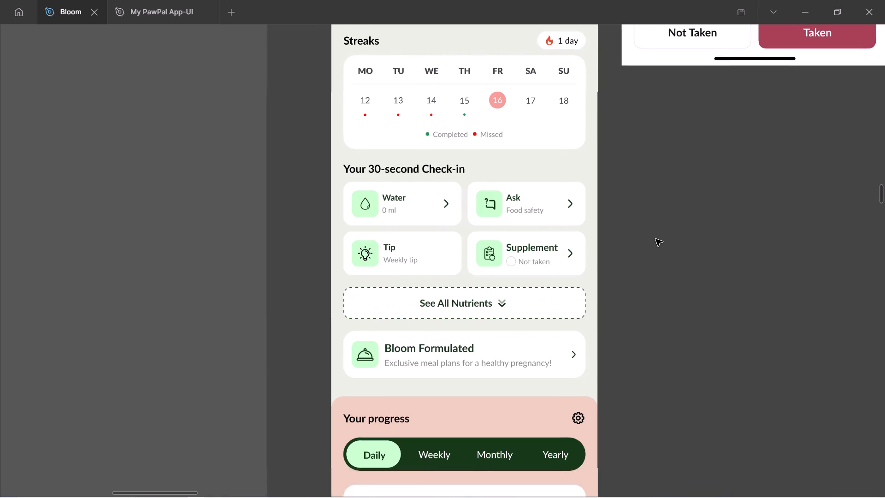
{"action": "scroll", "coordinate": [656, 239], "scroll_direction": "down", "scroll_amount": 5, "text": "ctrl"}
{"action": "key", "text": "space"}
{"action": "key", "text": "space"}
{"action": "key", "text": "space"}
{"action": "left_click_drag", "start_coordinate": [694, 242], "coordinate": [653, 289]}
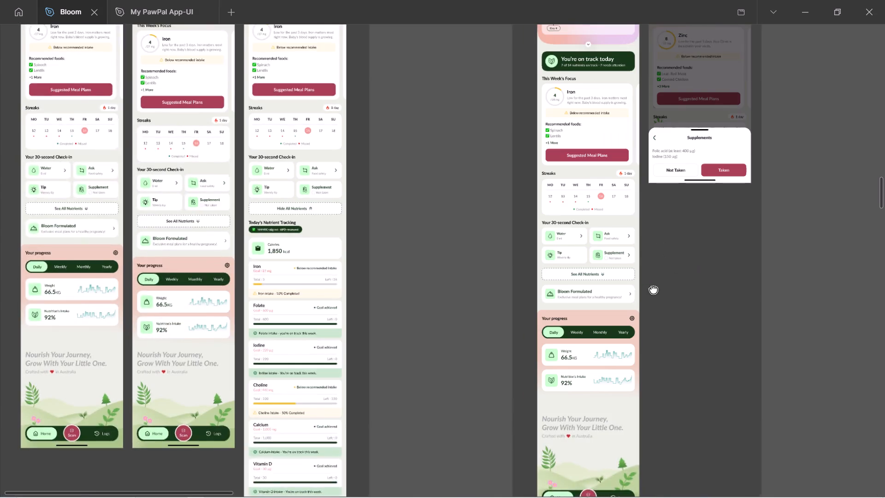
{"action": "left_click_drag", "start_coordinate": [653, 289], "coordinate": [646, 297]}
{"action": "scroll", "coordinate": [702, 215], "scroll_direction": "up", "scroll_amount": 4, "text": "ctrl"}
{"action": "scroll", "coordinate": [702, 215], "scroll_direction": "down", "scroll_amount": 5, "text": "ctrl"}
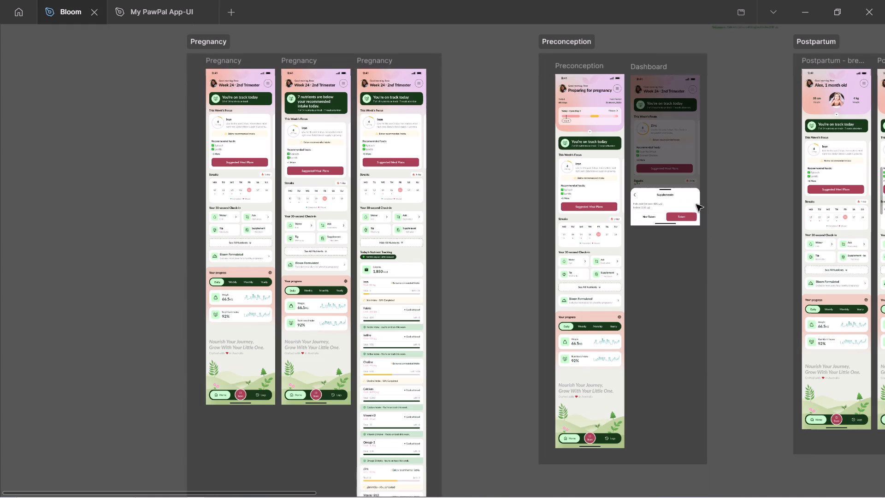
Copy the Preconception screen as a PNG, undoing the stray paste made over it.
{"action": "left_click", "coordinate": [572, 65]}
{"action": "scroll", "coordinate": [647, 157], "scroll_direction": "up", "scroll_amount": 3, "text": "ctrl"}
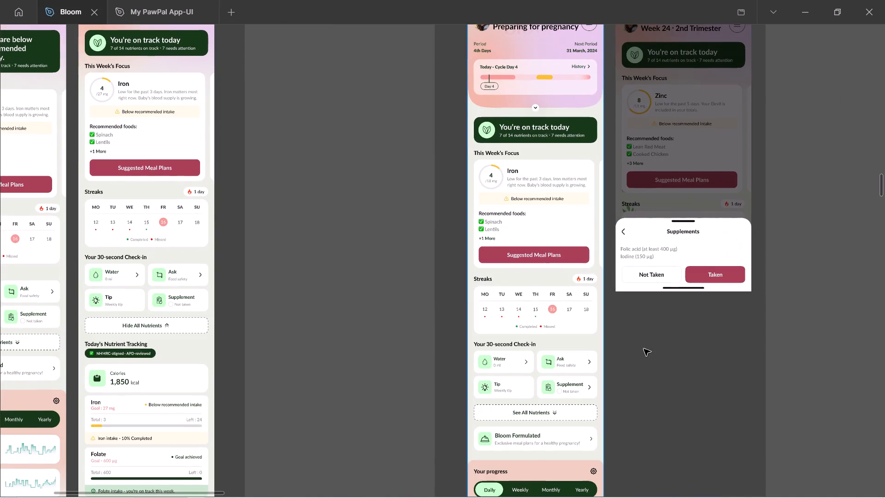
{"action": "key", "text": "ctrl+shift+v"}
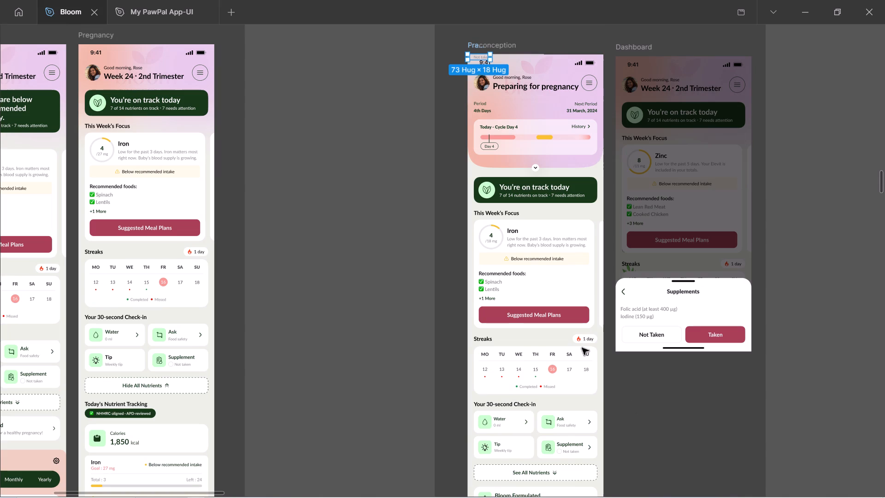
{"action": "key", "text": "ctrl+z"}
{"action": "scroll", "coordinate": [499, 222], "scroll_direction": "down", "scroll_amount": 3, "text": "ctrl"}
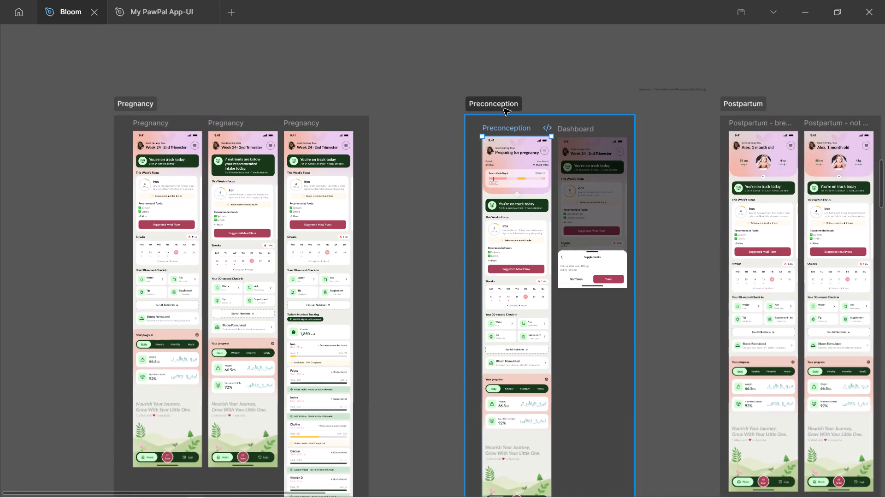
{"action": "key", "text": "ctrl+shift+c"}
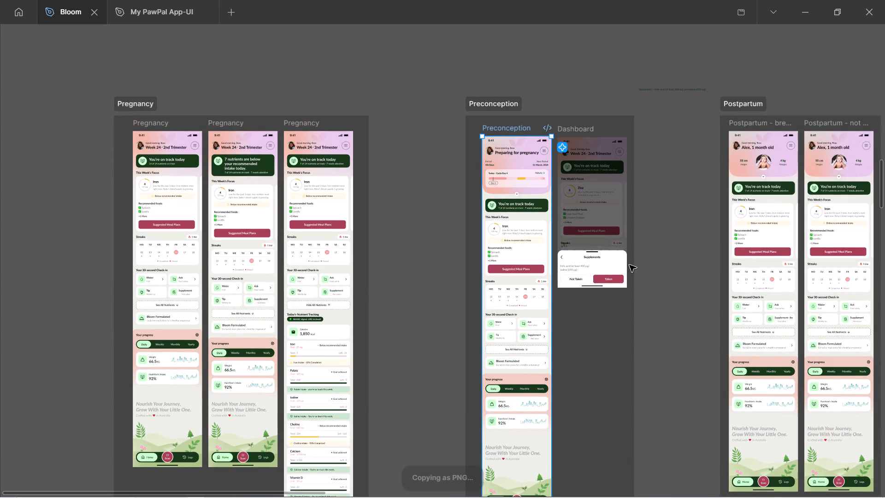
{"action": "scroll", "coordinate": [614, 280], "scroll_direction": "up", "scroll_amount": 5, "text": "ctrl"}
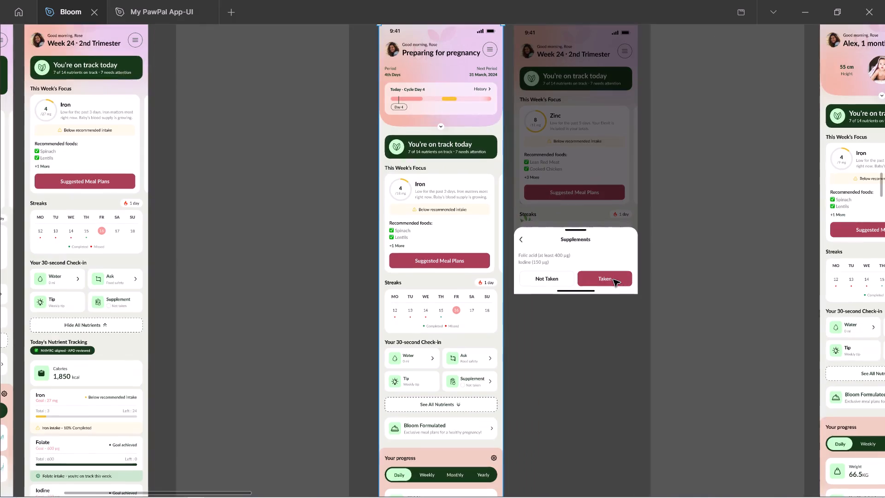
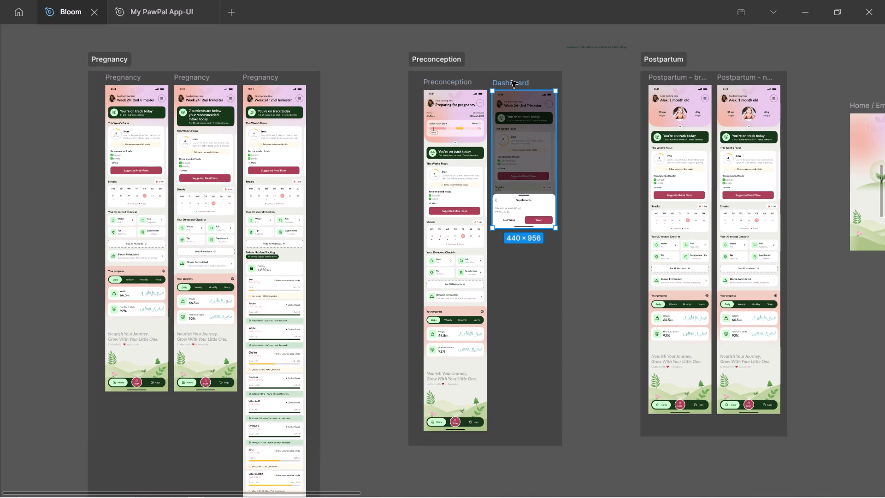
Copy the Dashboard frame with the Supplement sheet, beside the Preconception screen, as a PNG.
{"action": "key", "text": "ctrl+shift+c"}
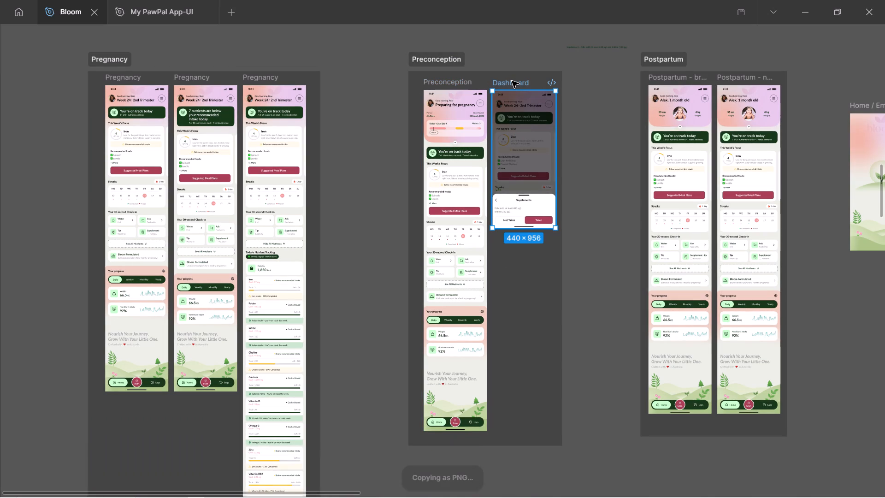
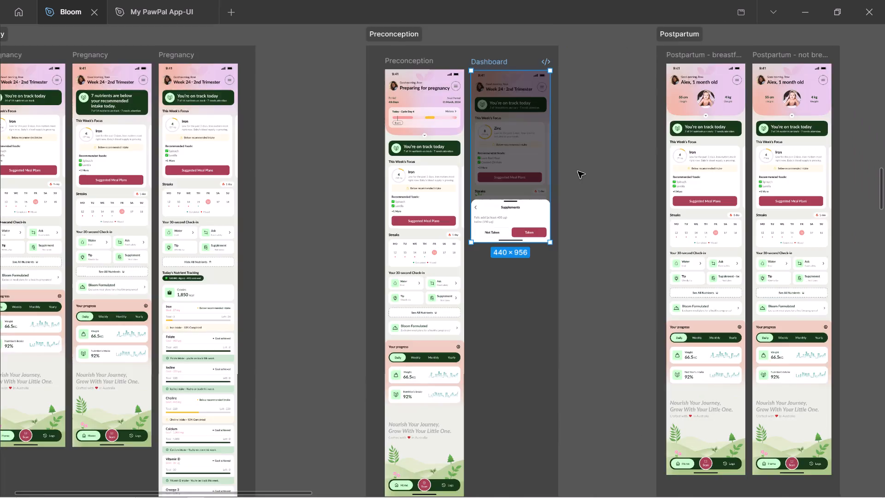
Cut the "Iodine (150 µg)" line out of the Supplements sheet's text, leaving only "Folic acid (at least 400 µg)".
{"action": "scroll", "coordinate": [578, 172], "scroll_direction": "up", "scroll_amount": 2, "text": "ctrl"}
{"action": "scroll", "coordinate": [577, 172], "scroll_direction": "down", "scroll_amount": 3, "text": "ctrl"}
{"action": "left_click", "coordinate": [585, 197]}
{"action": "scroll", "coordinate": [484, 211], "scroll_direction": "up", "scroll_amount": 6, "text": "ctrl"}
{"action": "left_click", "coordinate": [472, 246], "text": "ctrl"}
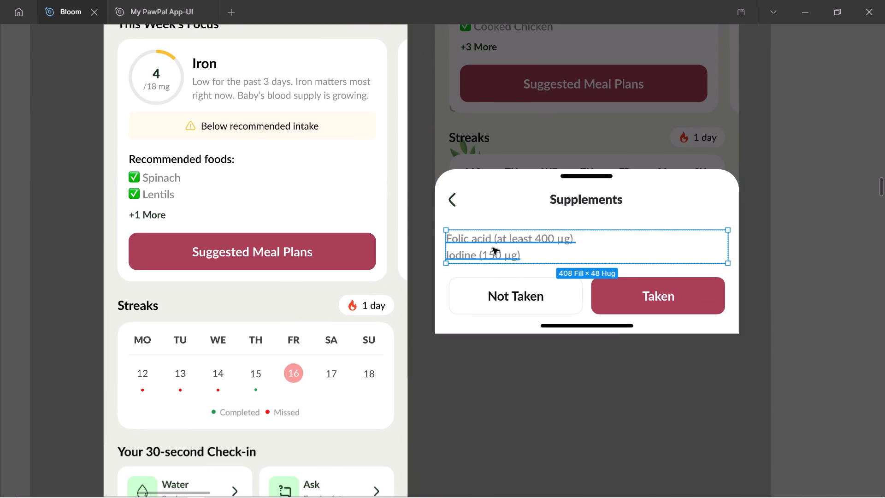
{"action": "key", "text": "ctrl+backslash"}
{"action": "double_click", "coordinate": [500, 236]}
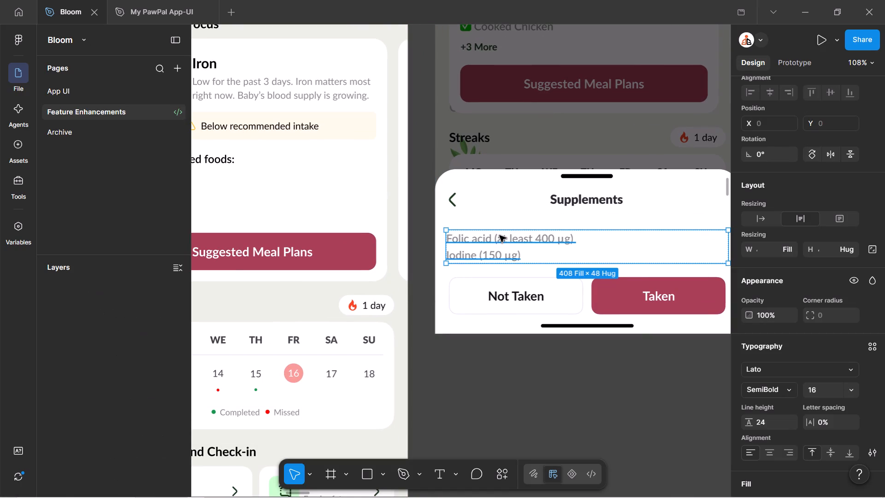
{"action": "left_click_drag", "start_coordinate": [531, 258], "coordinate": [438, 262]}
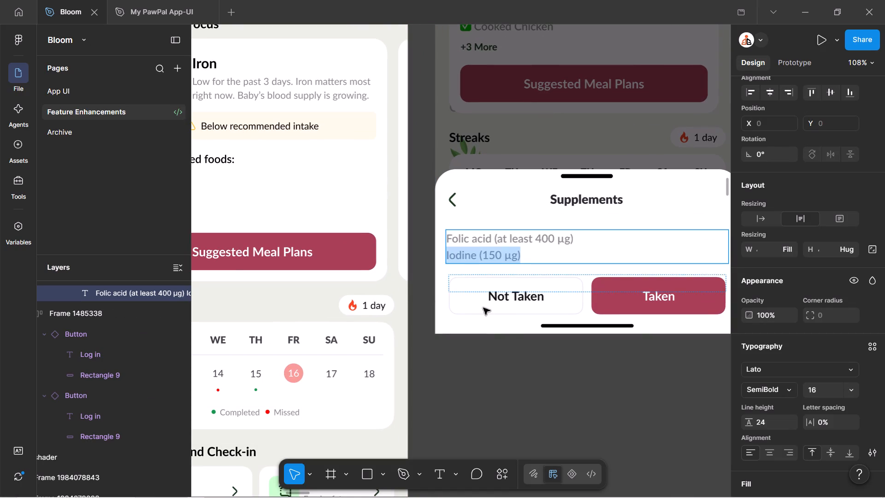
{"action": "key", "text": "ctrl+x"}
{"action": "key", "text": "BackSpace"}
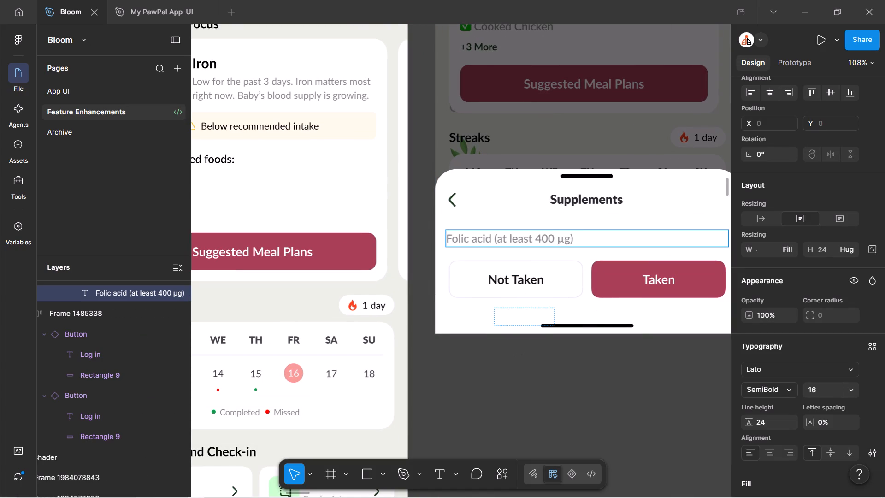
{"action": "key", "text": "BackSpace"}
{"action": "left_click", "coordinate": [525, 349]}
Duplicate the "Folic acid (at least 400 µg)" text and replace the copy's content with "Iodine (150 µg)".
{"action": "key", "text": "ctrl+d"}
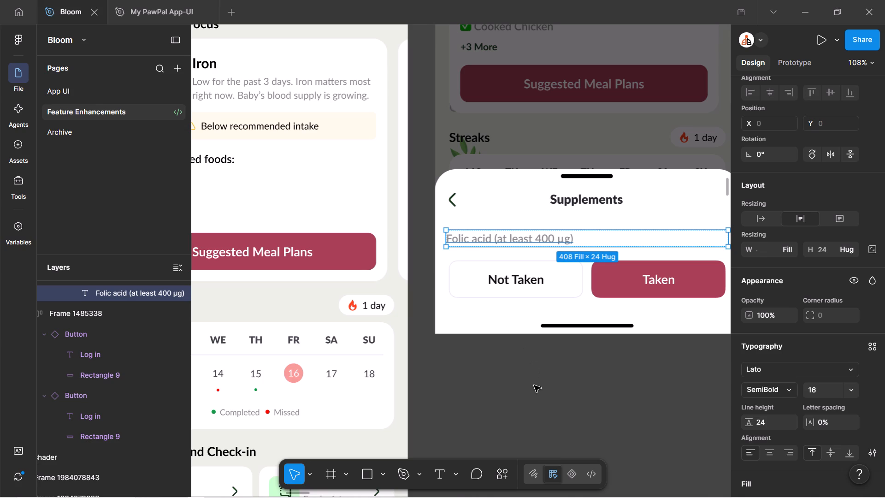
{"action": "key", "text": "Return"}
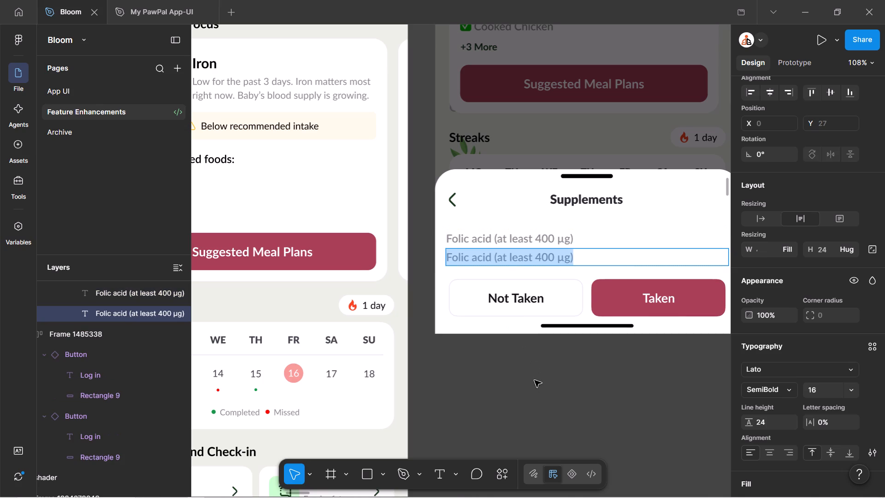
{"action": "key", "text": "ctrl+shift+v"}
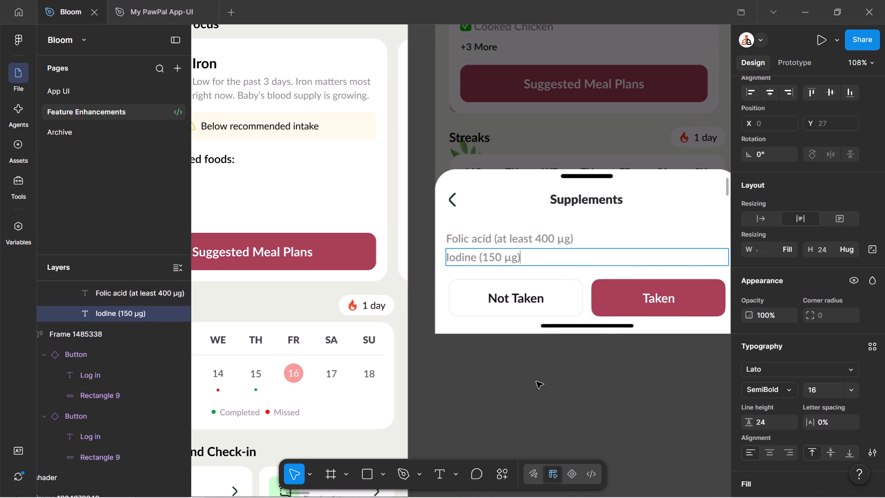
{"action": "key", "text": "ctrl+backslash"}
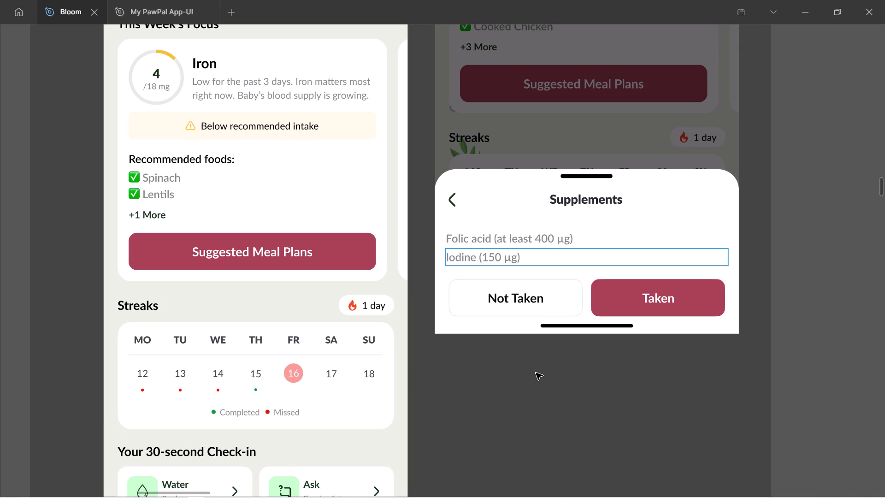
{"action": "scroll", "coordinate": [536, 373], "scroll_direction": "down", "scroll_amount": 2, "text": "ctrl"}
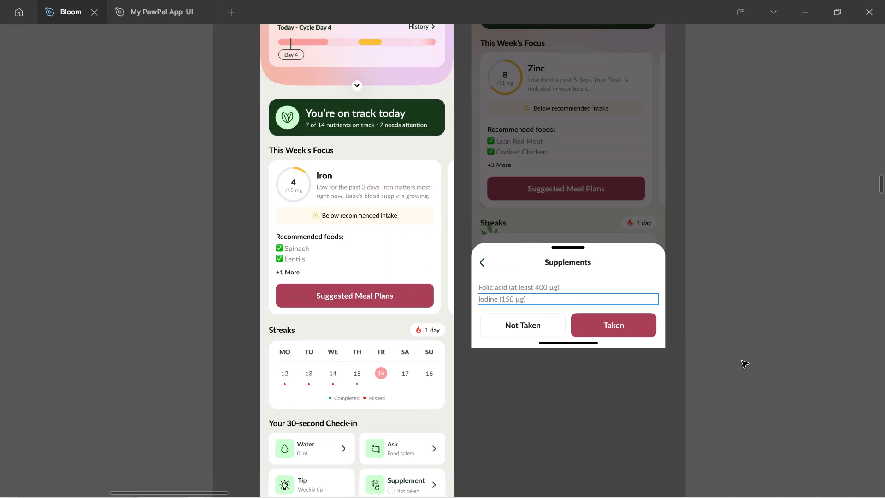
{"action": "left_click", "coordinate": [742, 359]}
Set the gap between the rows of the Supplements sheet's text list to 4.
{"action": "scroll", "coordinate": [648, 258], "scroll_direction": "up", "scroll_amount": 2, "text": "ctrl"}
{"action": "key", "text": "shift+Return"}
{"action": "key", "text": "ctrl+backslash"}
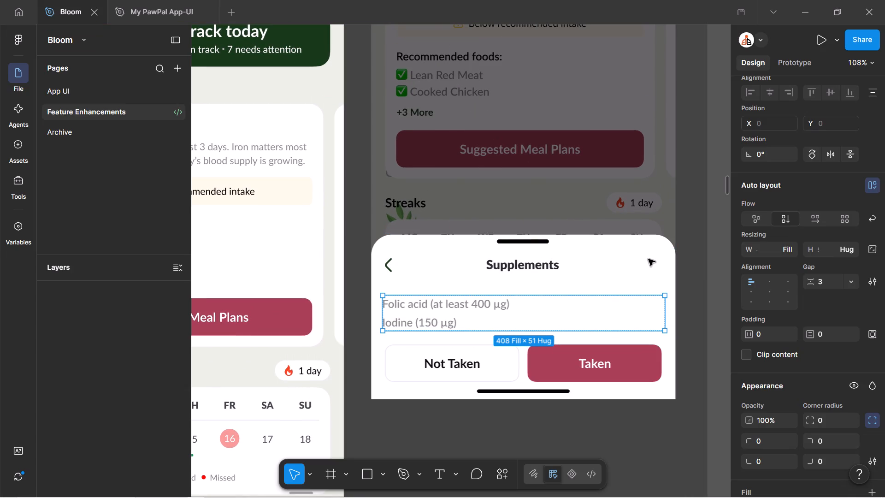
{"action": "scroll", "coordinate": [466, 258], "scroll_direction": "down", "scroll_amount": 3, "text": "ctrl"}
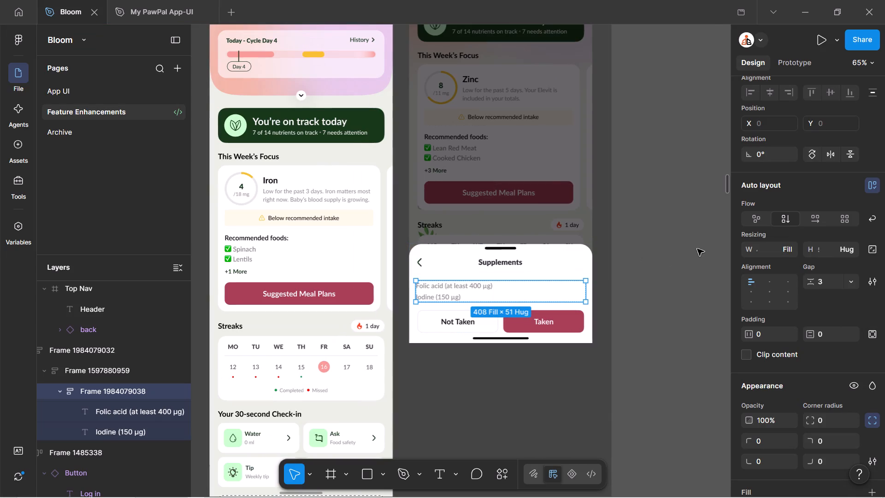
{"action": "left_click", "coordinate": [829, 284]}
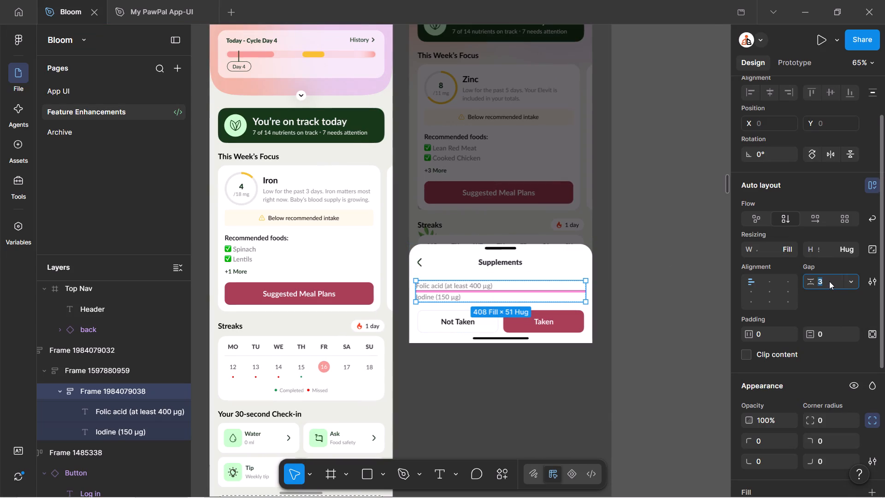
{"action": "key", "text": "4"}
{"action": "key", "text": "Return"}
{"action": "left_click", "coordinate": [685, 329]}
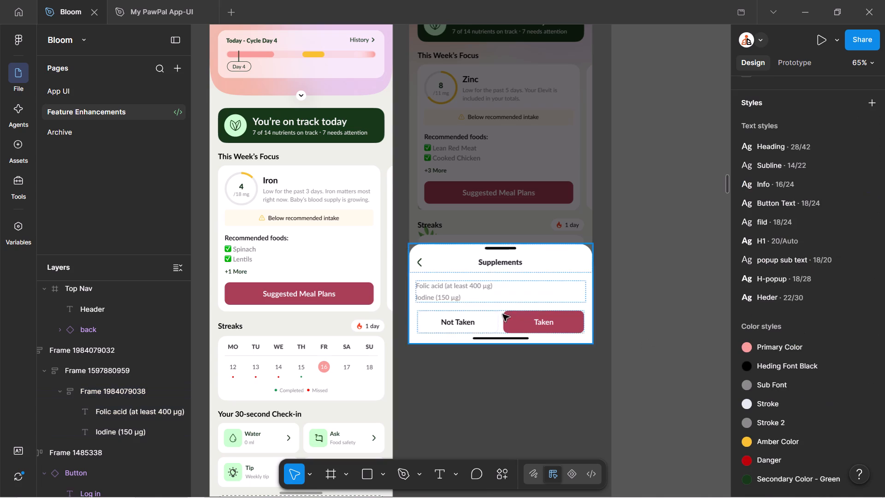
Duplicate the "Iodine (150 µg)" row three times within the Supplements list.
{"action": "left_click", "coordinate": [448, 297], "text": "ctrl"}
{"action": "key", "text": "ctrl+d"}
{"action": "key", "text": "ctrl+d"}
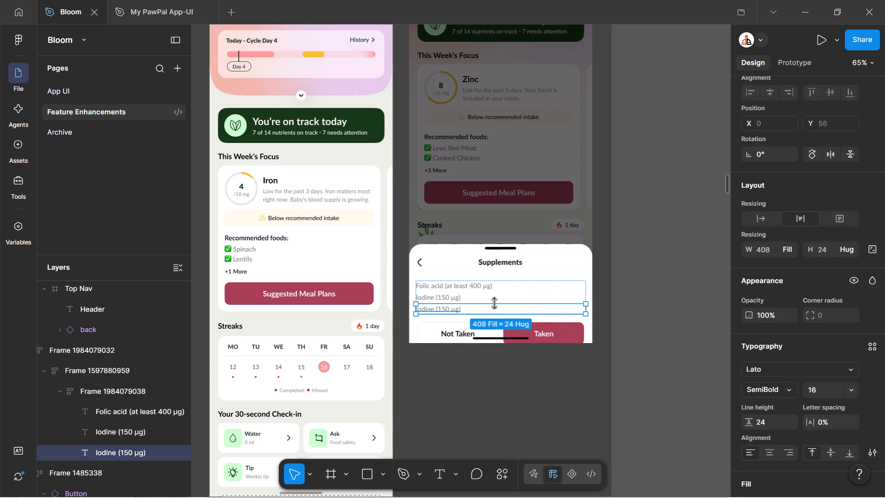
{"action": "key", "text": "ctrl+d"}
{"action": "key", "text": "shift+Return"}
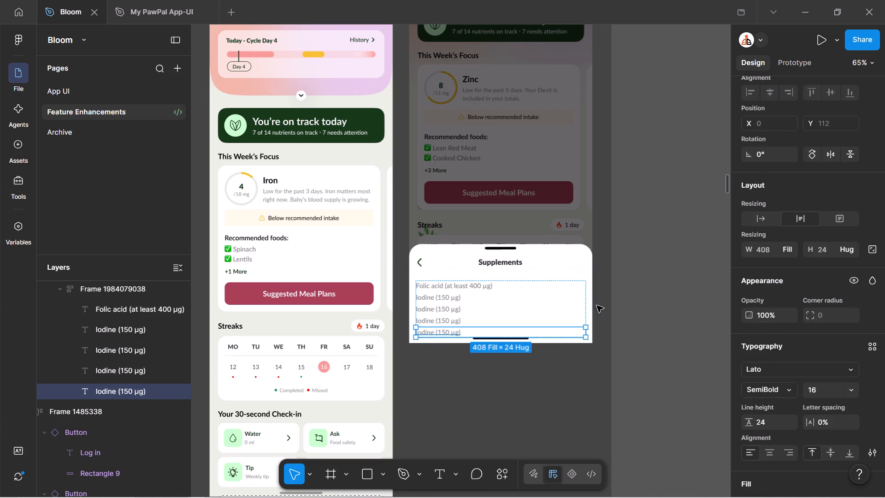
{"action": "left_click", "coordinate": [627, 280]}
Extend the Supplements sheet upward to a height of about 335 so its list and both buttons fit.
{"action": "left_click", "coordinate": [556, 262]}
{"action": "left_click_drag", "start_coordinate": [538, 246], "coordinate": [538, 243]}
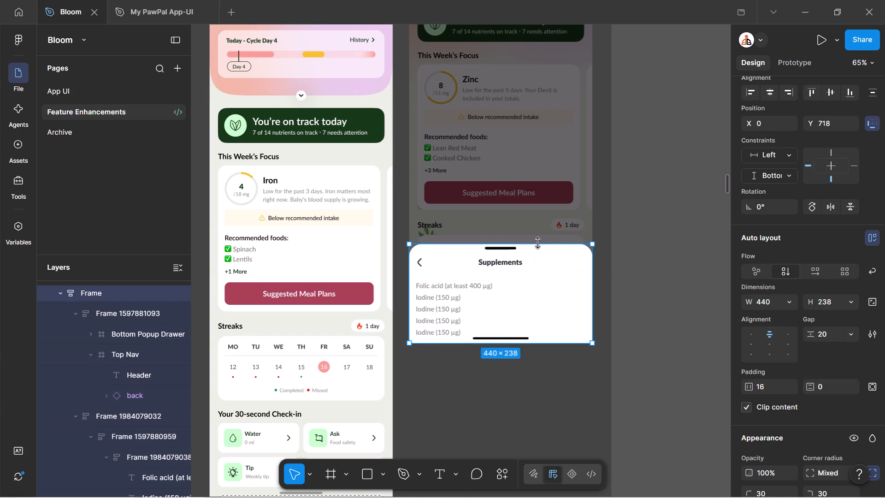
{"action": "left_click_drag", "start_coordinate": [538, 243], "coordinate": [541, 203]}
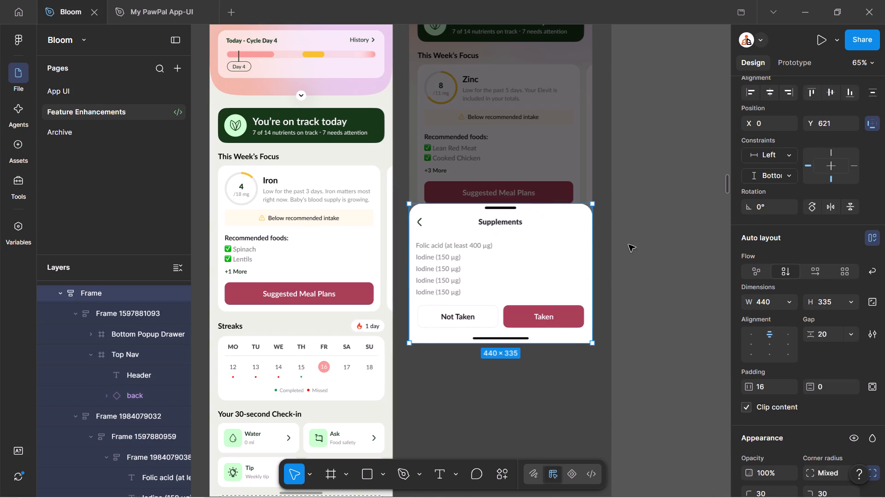
{"action": "left_click", "coordinate": [639, 240]}
{"action": "key", "text": "ctrl+backslash"}
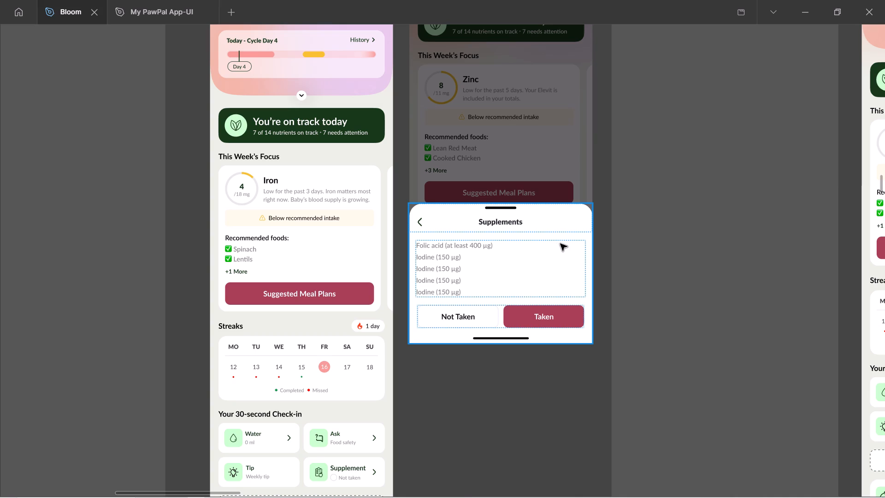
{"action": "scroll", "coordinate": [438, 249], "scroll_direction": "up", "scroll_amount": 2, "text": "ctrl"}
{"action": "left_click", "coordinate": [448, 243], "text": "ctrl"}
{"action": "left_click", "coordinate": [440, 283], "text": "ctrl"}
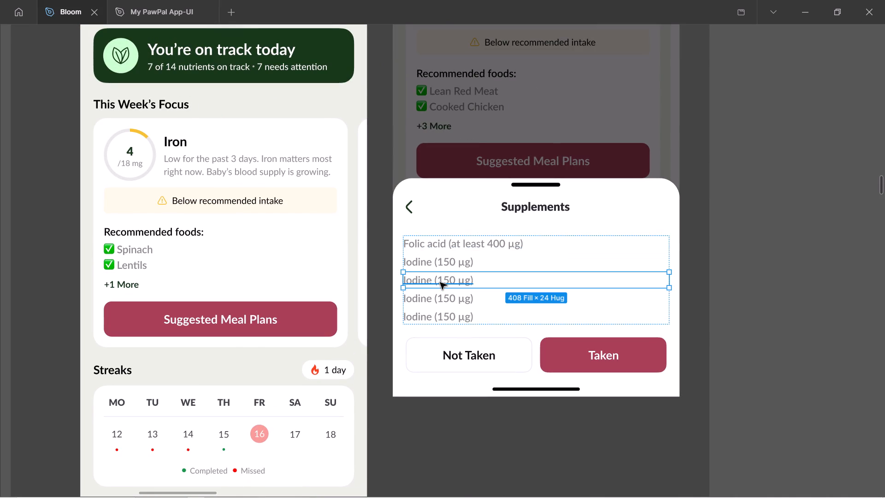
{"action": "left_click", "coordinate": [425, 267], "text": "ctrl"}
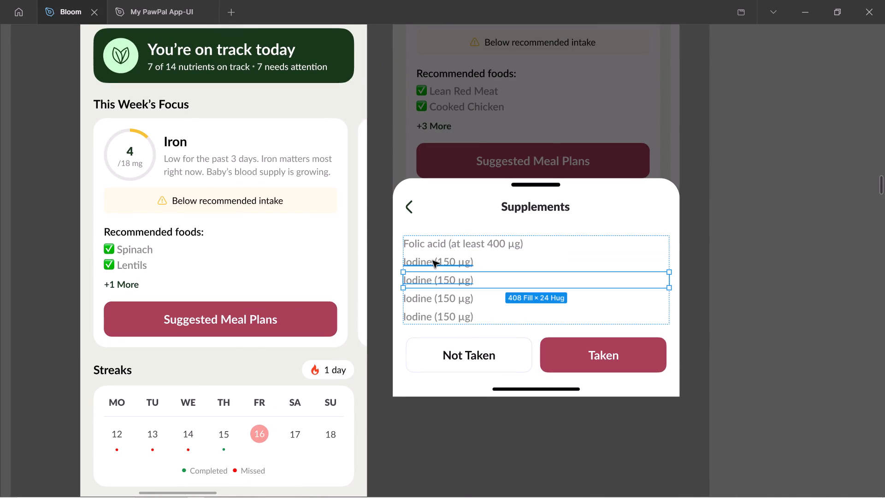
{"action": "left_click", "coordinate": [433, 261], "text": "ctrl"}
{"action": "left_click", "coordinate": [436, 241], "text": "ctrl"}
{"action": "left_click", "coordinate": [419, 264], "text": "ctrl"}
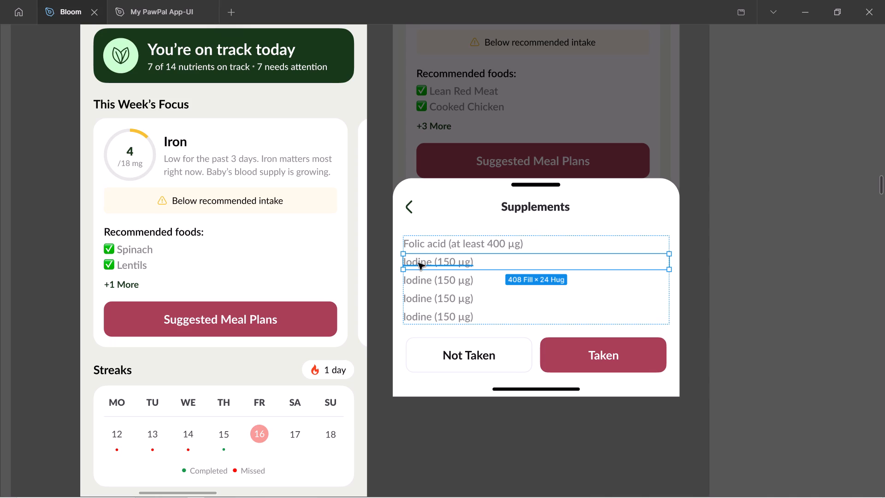
Copy the whole group of Common Australian Prenatals chips from the Prenatal Supplement question screen in the Onboarding section.
{"action": "scroll", "coordinate": [376, 286], "scroll_direction": "down", "scroll_amount": 13, "text": "ctrl"}
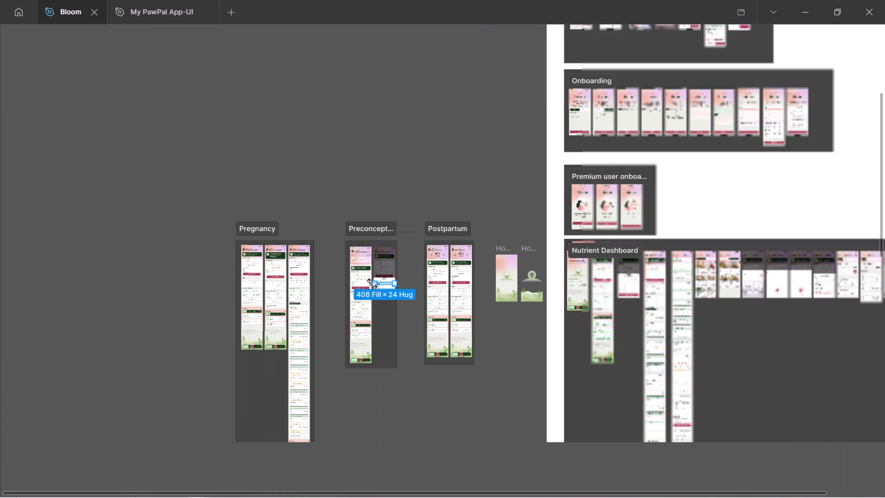
{"action": "scroll", "coordinate": [372, 282], "scroll_direction": "down", "scroll_amount": 2, "text": "ctrl"}
{"action": "left_click", "coordinate": [394, 191], "text": "ctrl"}
{"action": "scroll", "coordinate": [612, 95], "scroll_direction": "up", "scroll_amount": 6, "text": "ctrl"}
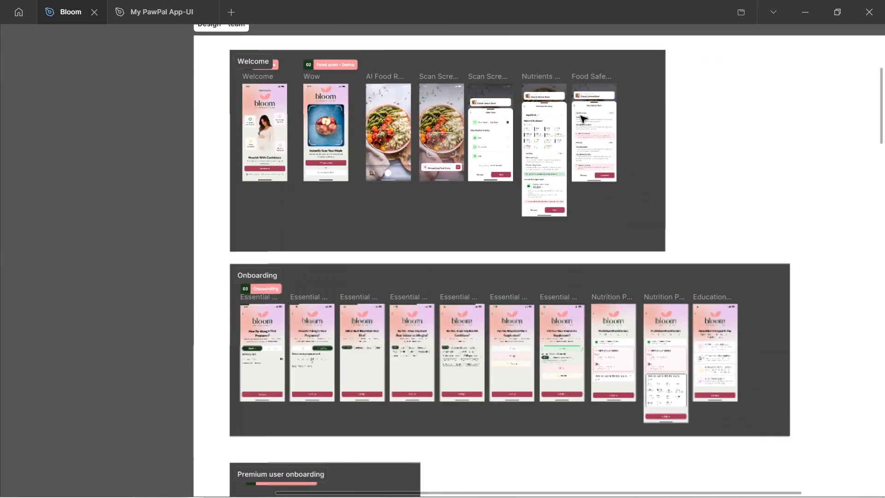
{"action": "scroll", "coordinate": [566, 125], "scroll_direction": "up", "scroll_amount": 4, "text": "ctrl"}
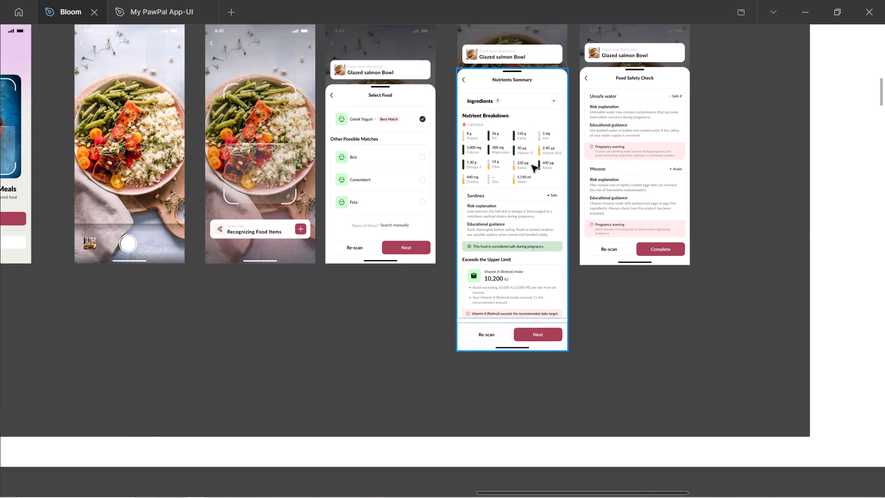
{"action": "scroll", "coordinate": [556, 174], "scroll_direction": "down", "scroll_amount": 5, "text": "ctrl"}
{"action": "scroll", "coordinate": [578, 367], "scroll_direction": "up", "scroll_amount": 3, "text": "ctrl"}
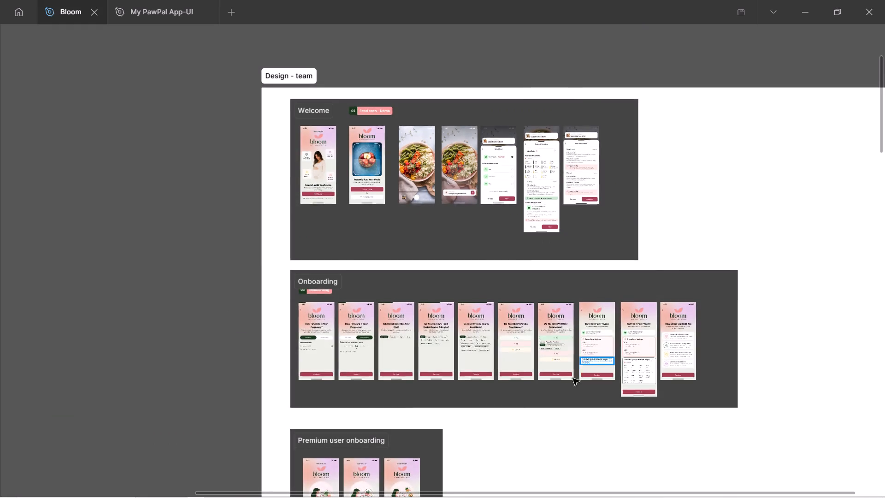
{"action": "scroll", "coordinate": [573, 379], "scroll_direction": "up", "scroll_amount": 4, "text": "ctrl"}
{"action": "scroll", "coordinate": [467, 254], "scroll_direction": "up", "scroll_amount": 2, "text": "ctrl"}
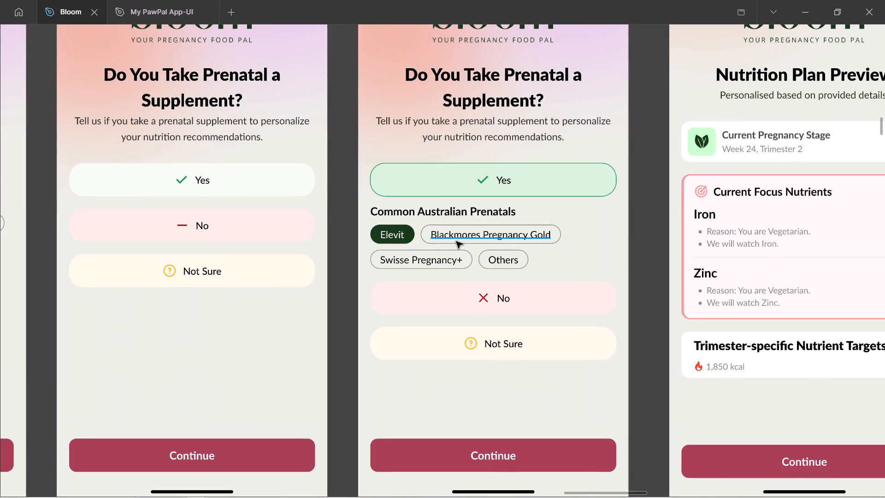
{"action": "left_click", "coordinate": [456, 242], "text": "ctrl"}
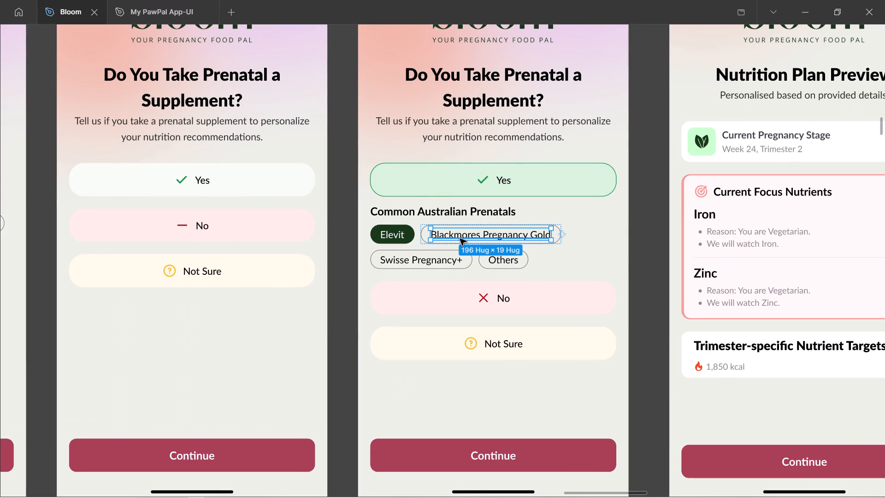
{"action": "key", "text": "shift+Return"}
{"action": "key", "text": "shift+Return"}
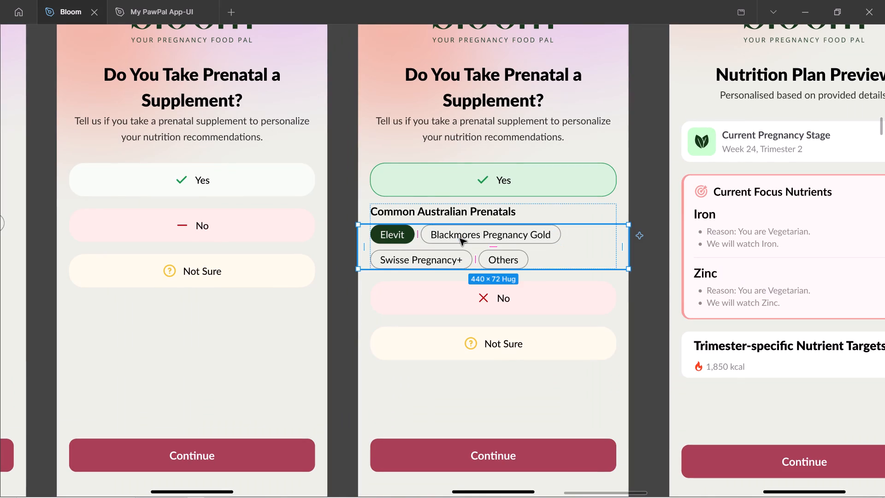
{"action": "scroll", "coordinate": [452, 245], "scroll_direction": "down", "scroll_amount": 1, "text": "ctrl"}
{"action": "key", "text": "ctrl+c"}
{"action": "scroll", "coordinate": [609, 236], "scroll_direction": "down", "scroll_amount": 2, "text": "ctrl"}
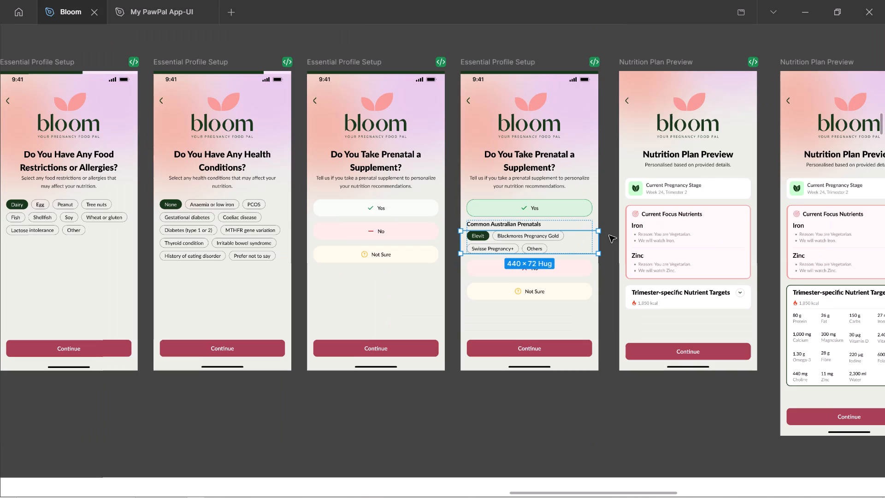
{"action": "scroll", "coordinate": [495, 244], "scroll_direction": "up", "scroll_amount": 5, "text": "ctrl"}
{"action": "scroll", "coordinate": [720, 237], "scroll_direction": "down", "scroll_amount": 9, "text": "ctrl"}
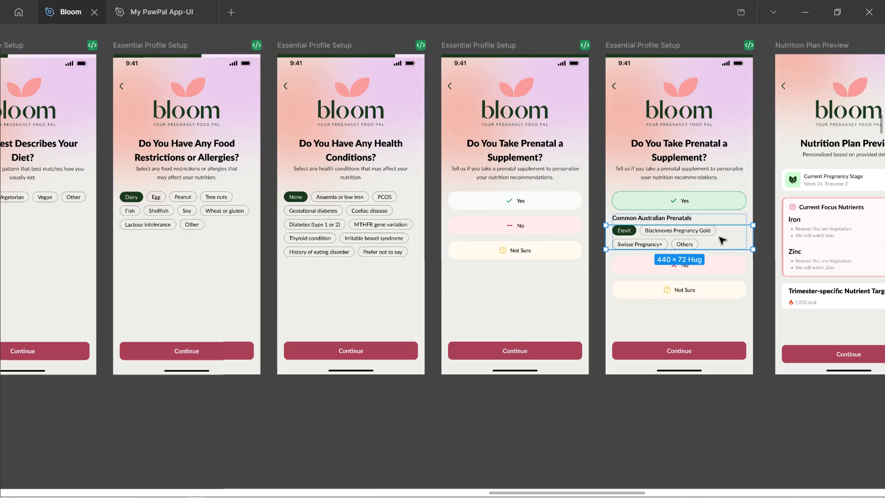
{"action": "scroll", "coordinate": [720, 237], "scroll_direction": "down", "scroll_amount": 7, "text": "ctrl"}
{"action": "key", "text": "ctrl+c"}
Delete the loose Supplement text line on the canvas above the Preconception section.
{"action": "scroll", "coordinate": [720, 237], "scroll_direction": "down", "scroll_amount": 5, "text": "ctrl"}
{"action": "scroll", "coordinate": [602, 299], "scroll_direction": "up", "scroll_amount": 4, "text": "ctrl"}
{"action": "scroll", "coordinate": [570, 351], "scroll_direction": "up", "scroll_amount": 6, "text": "ctrl"}
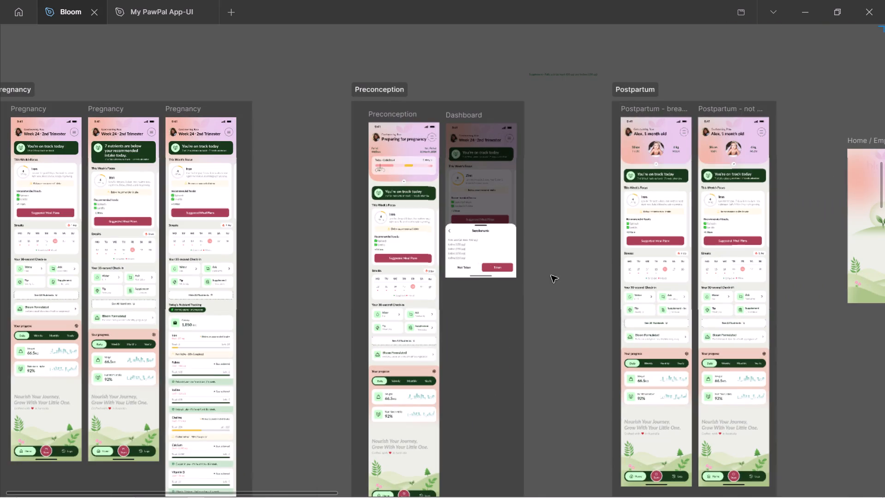
{"action": "double_click", "coordinate": [549, 264], "text": "ctrl"}
{"action": "scroll", "coordinate": [544, 89], "scroll_direction": "up", "scroll_amount": 4, "text": "ctrl"}
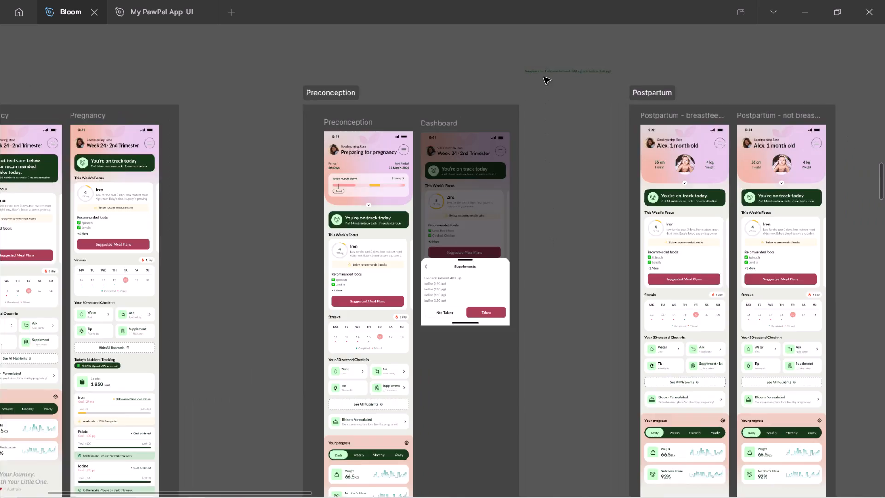
{"action": "scroll", "coordinate": [544, 77], "scroll_direction": "up", "scroll_amount": 2, "text": "ctrl"}
{"action": "left_click", "coordinate": [549, 55], "text": "ctrl"}
{"action": "scroll", "coordinate": [548, 124], "scroll_direction": "down", "scroll_amount": 2, "text": "ctrl"}
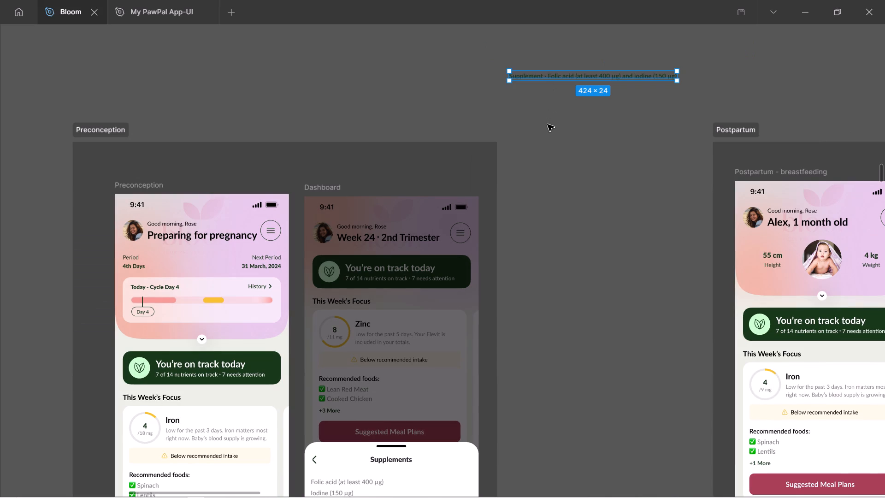
{"action": "key", "text": "Delete"}
Paste the copied prenatal chips group onto the empty canvas above and beside the Preconception section.
{"action": "right_click", "coordinate": [517, 54]}
{"action": "left_click", "coordinate": [546, 61]}
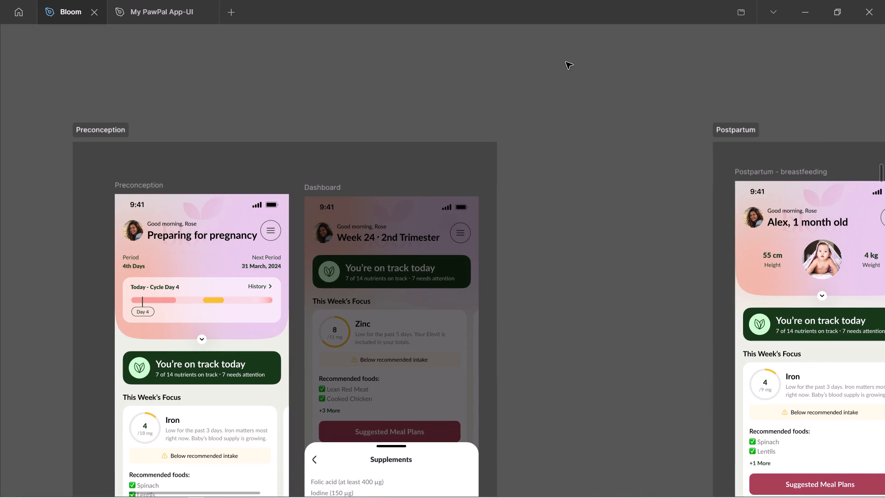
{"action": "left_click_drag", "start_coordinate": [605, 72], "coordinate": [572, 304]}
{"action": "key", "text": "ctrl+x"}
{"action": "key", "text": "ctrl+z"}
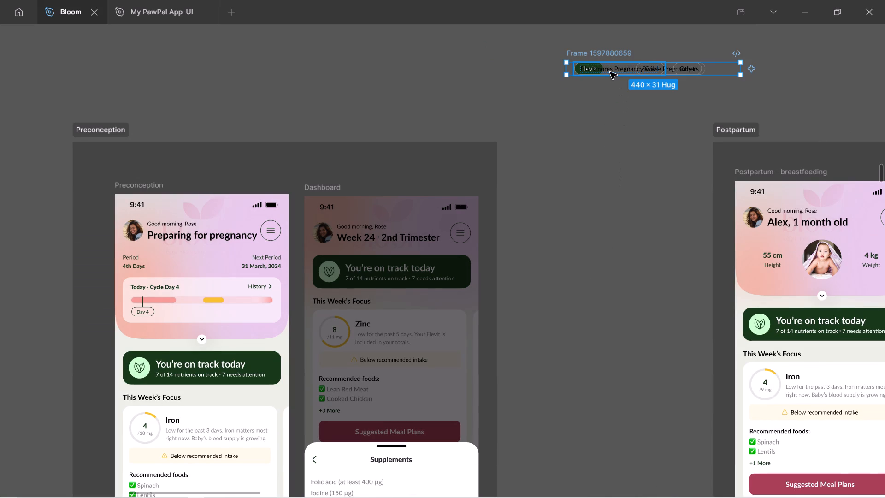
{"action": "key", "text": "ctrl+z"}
Move the pasted prenatal chips group down onto the empty canvas beside the Dashboard frame.
{"action": "left_click_drag", "start_coordinate": [609, 71], "coordinate": [591, 261]}
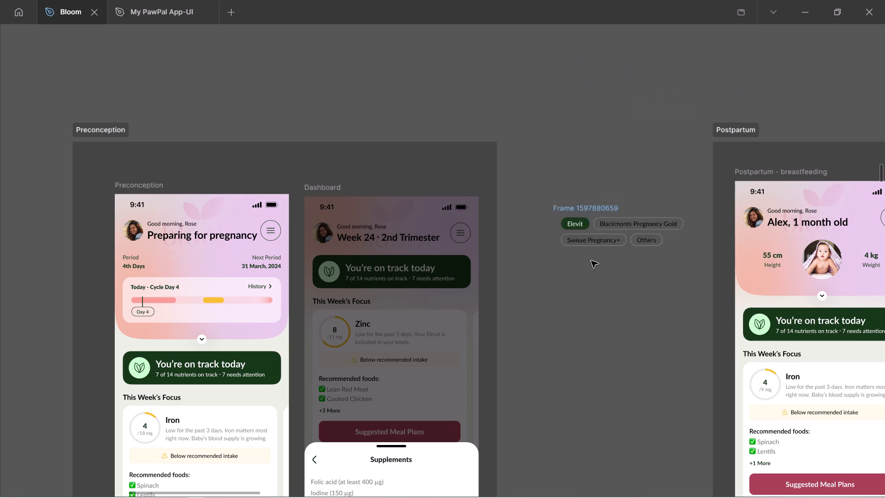
{"action": "left_click_drag", "start_coordinate": [591, 261], "coordinate": [577, 327]}
{"action": "scroll", "coordinate": [407, 338], "scroll_direction": "down", "scroll_amount": 11, "text": "ctrl"}
{"action": "left_click", "coordinate": [498, 246]}
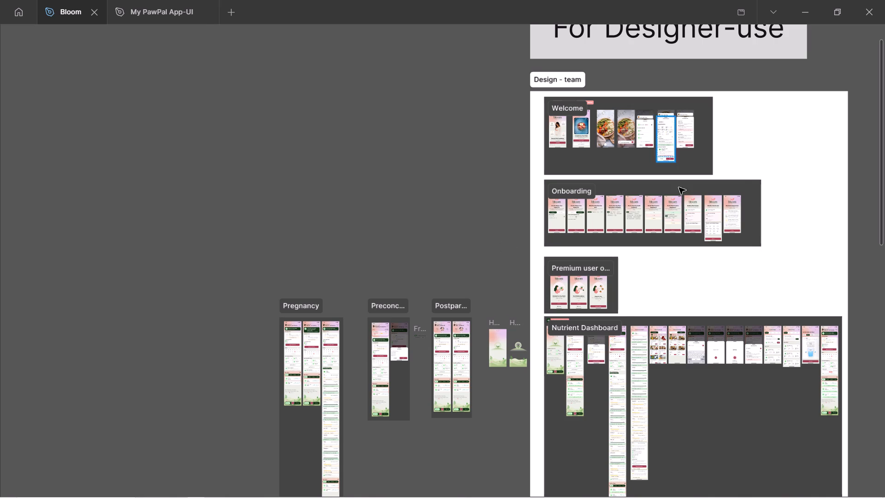
Examine the option chips on the Onboarding section's Essential Profile Setup question screens.
{"action": "scroll", "coordinate": [682, 197], "scroll_direction": "up", "scroll_amount": 11, "text": "ctrl"}
{"action": "scroll", "coordinate": [560, 336], "scroll_direction": "up", "scroll_amount": 2, "text": "shift"}
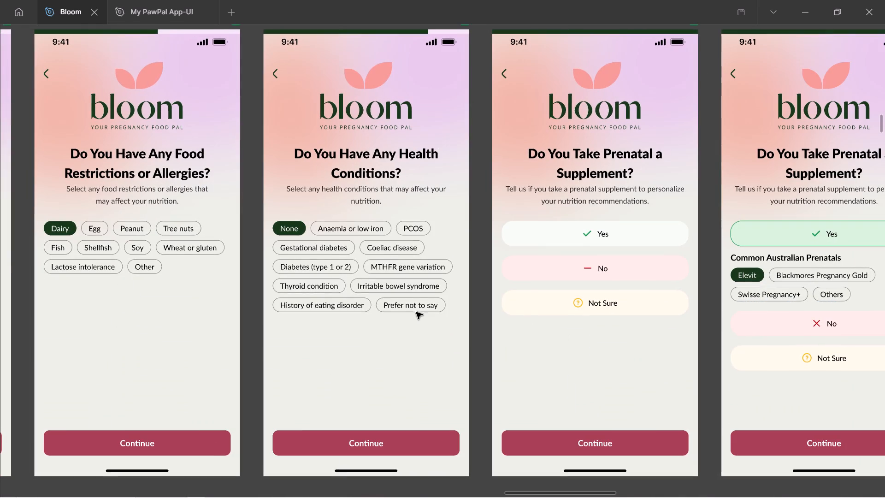
{"action": "scroll", "coordinate": [421, 315], "scroll_direction": "up", "scroll_amount": 3, "text": "shift"}
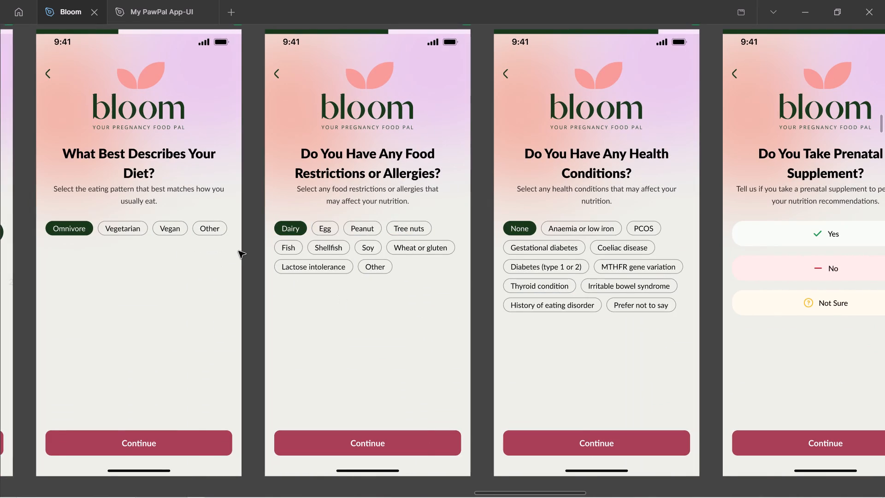
{"action": "scroll", "coordinate": [239, 251], "scroll_direction": "down", "scroll_amount": 5, "text": "shift"}
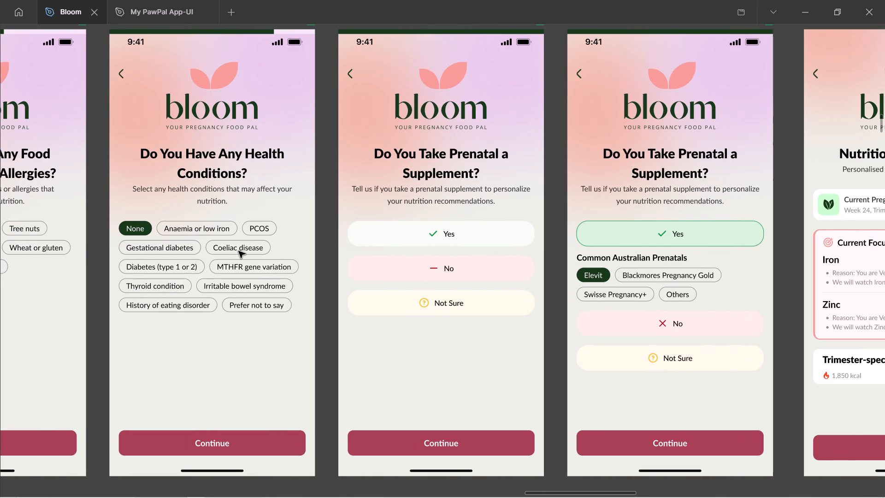
Replace the first line of the Dashboard frame's Supplements sheet with the Elevit text copied from the pasted prenatal chips.
{"action": "scroll", "coordinate": [593, 228], "scroll_direction": "down", "scroll_amount": 2, "text": "ctrl"}
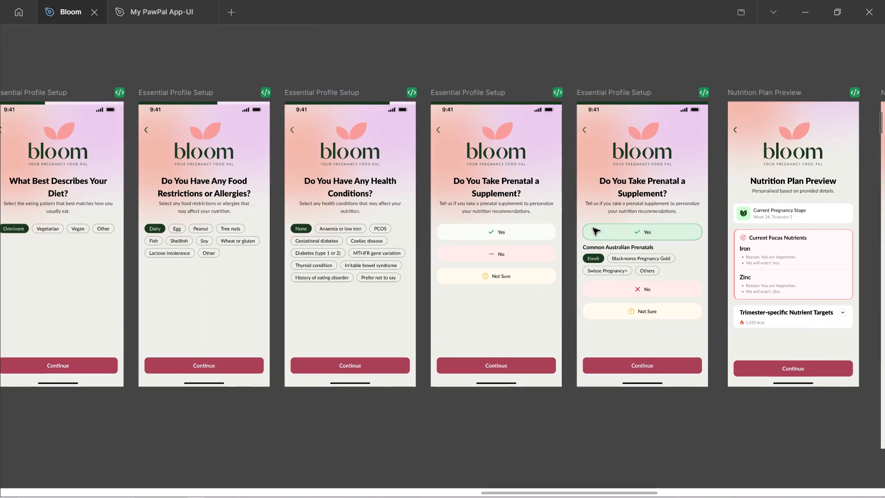
{"action": "scroll", "coordinate": [818, 255], "scroll_direction": "down", "scroll_amount": 8, "text": "ctrl"}
{"action": "scroll", "coordinate": [503, 332], "scroll_direction": "down", "scroll_amount": 3}
{"action": "scroll", "coordinate": [454, 116], "scroll_direction": "up", "scroll_amount": 6, "text": "ctrl"}
{"action": "scroll", "coordinate": [404, 354], "scroll_direction": "up", "scroll_amount": 4, "text": "ctrl"}
{"action": "scroll", "coordinate": [373, 390], "scroll_direction": "down", "scroll_amount": 3}
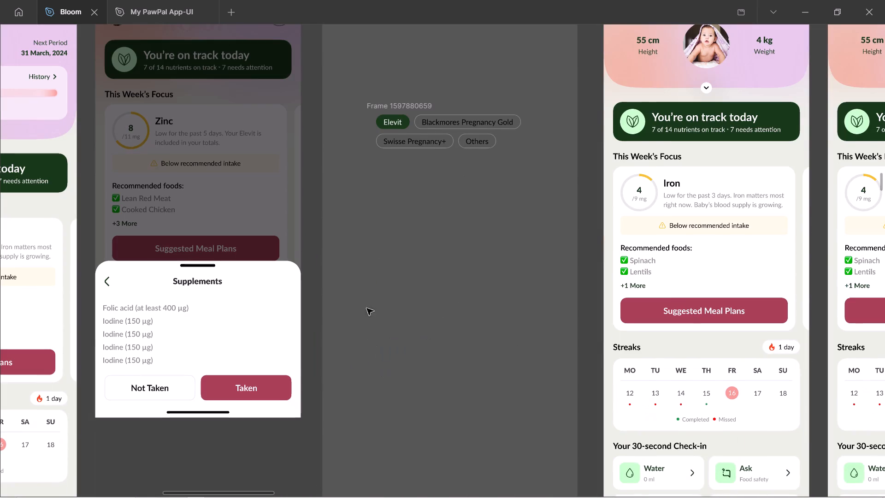
{"action": "triple_click", "coordinate": [395, 123], "text": "ctrl"}
{"action": "key", "text": "ctrl+c"}
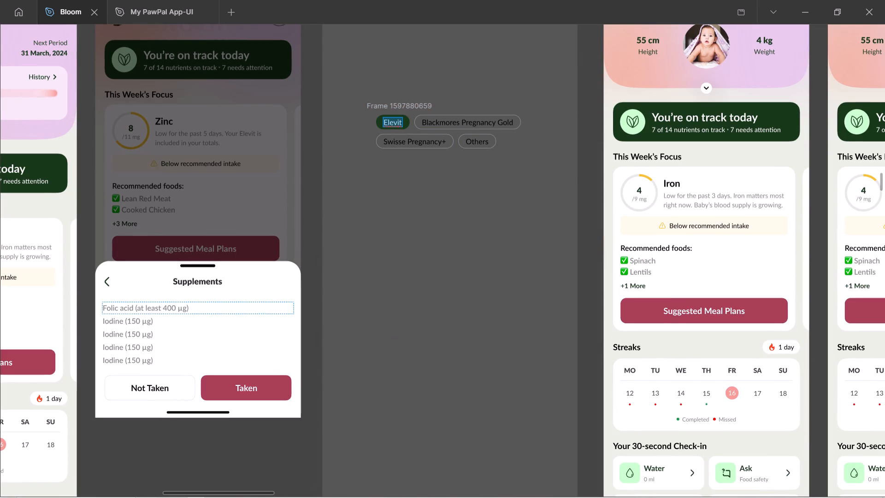
{"action": "left_click", "coordinate": [133, 303], "text": "ctrl"}
{"action": "key", "text": "ctrl+a"}
{"action": "key", "text": "ctrl+shift+v"}
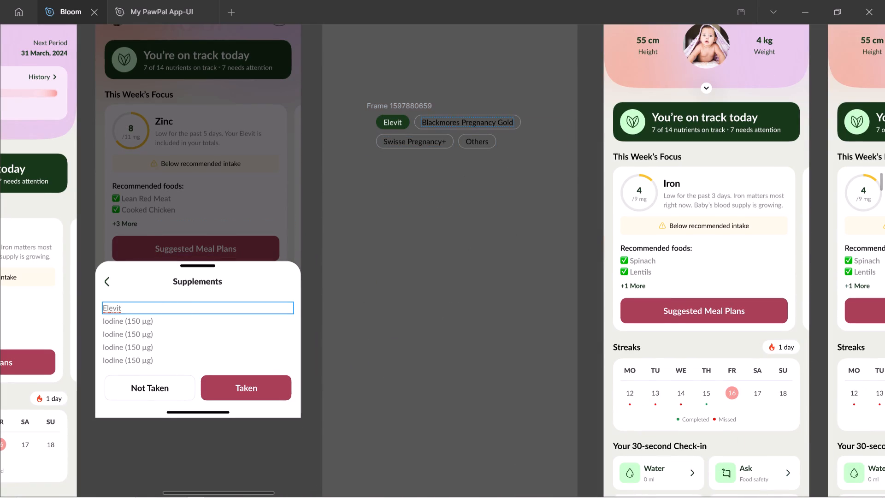
Replace the second line of the Supplements sheet with the Blackmores Pregnancy Gold text copied from its chip.
{"action": "left_click", "coordinate": [441, 125], "text": "ctrl"}
{"action": "key", "text": "ctrl+a"}
{"action": "key", "text": "ctrl+c"}
{"action": "left_click", "coordinate": [132, 320], "text": "ctrl"}
{"action": "key", "text": "ctrl+a"}
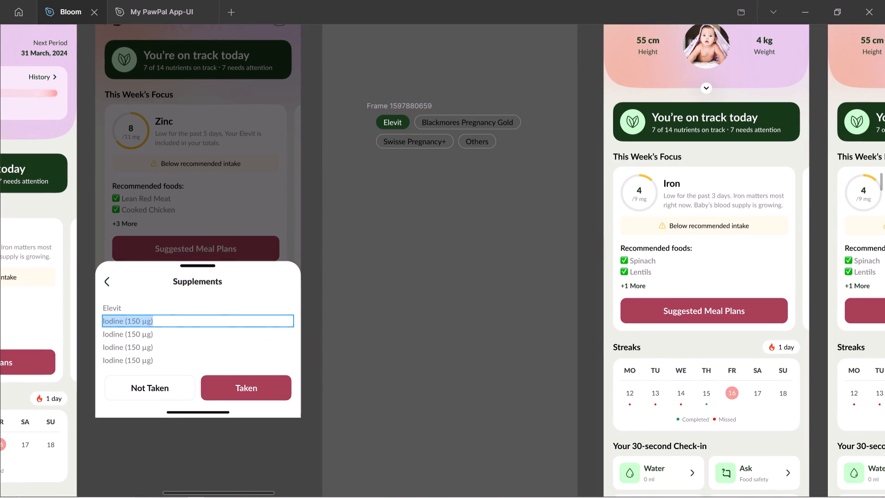
{"action": "key", "text": "ctrl+shift+v"}
Replace the third line of the Supplements sheet with the Swisse Pregnancy+ text copied from its chip.
{"action": "left_click", "coordinate": [421, 138], "text": "ctrl"}
{"action": "key", "text": "ctrl+a"}
{"action": "key", "text": "ctrl+c"}
{"action": "left_click", "coordinate": [132, 332], "text": "ctrl"}
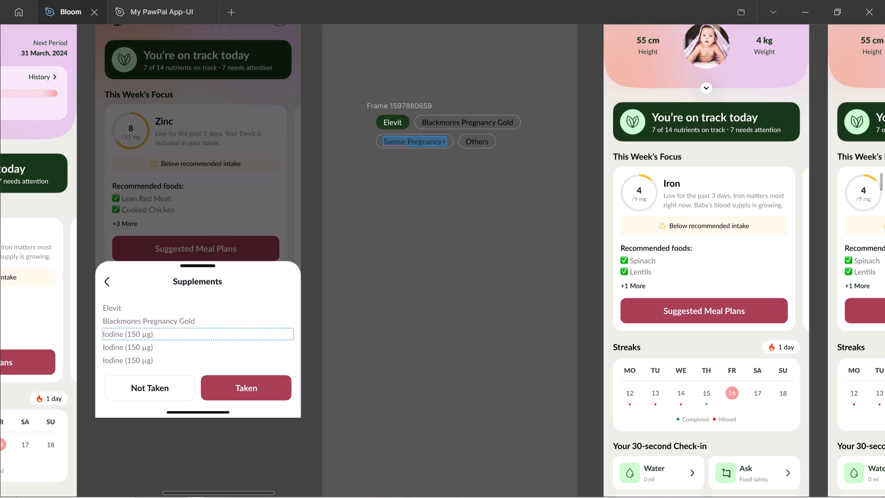
{"action": "key", "text": "ctrl+a"}
{"action": "key", "text": "ctrl+shift+v"}
{"action": "double_click", "coordinate": [383, 304], "text": "ctrl"}
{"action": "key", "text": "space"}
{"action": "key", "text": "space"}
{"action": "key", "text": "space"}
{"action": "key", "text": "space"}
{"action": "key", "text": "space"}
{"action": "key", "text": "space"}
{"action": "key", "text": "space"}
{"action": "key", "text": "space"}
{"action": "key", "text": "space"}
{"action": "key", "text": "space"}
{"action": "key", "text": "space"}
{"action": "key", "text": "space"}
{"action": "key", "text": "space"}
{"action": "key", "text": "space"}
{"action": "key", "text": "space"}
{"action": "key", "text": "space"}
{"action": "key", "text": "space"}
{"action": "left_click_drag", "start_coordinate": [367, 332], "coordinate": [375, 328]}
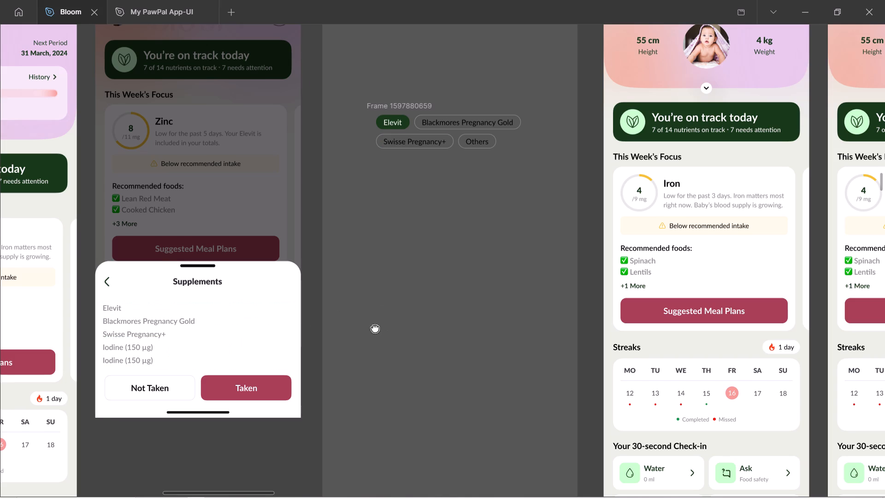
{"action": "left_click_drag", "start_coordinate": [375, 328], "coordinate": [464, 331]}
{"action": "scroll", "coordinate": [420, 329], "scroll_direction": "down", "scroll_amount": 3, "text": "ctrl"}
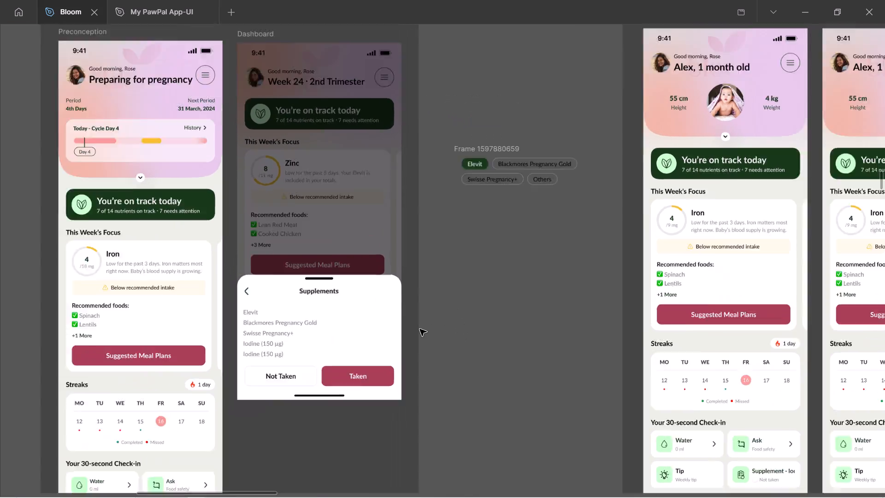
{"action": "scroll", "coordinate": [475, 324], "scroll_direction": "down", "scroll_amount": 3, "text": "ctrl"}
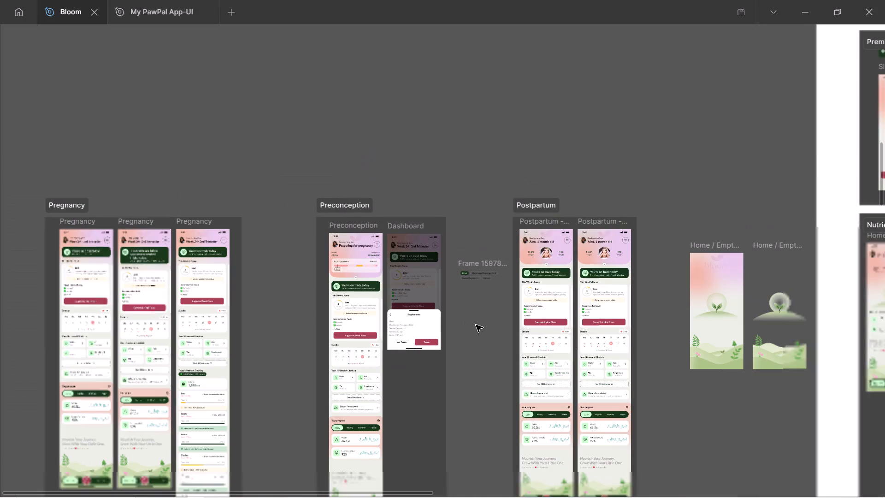
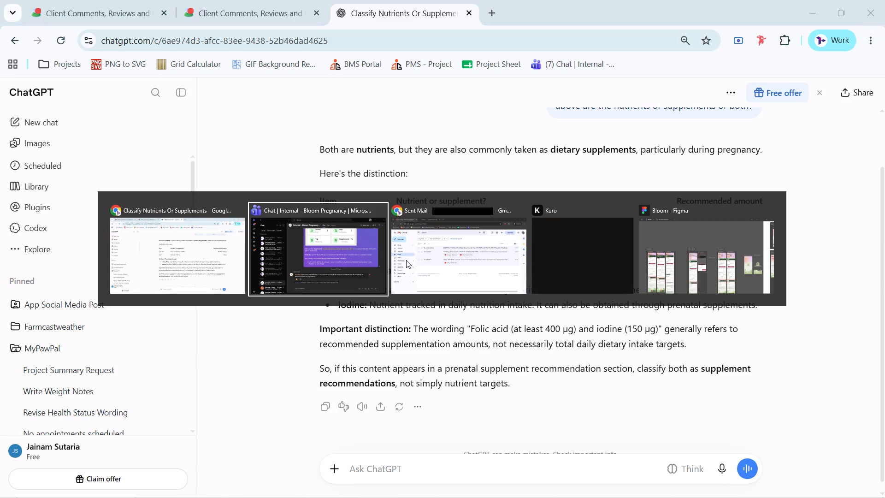
{"action": "key", "text": "alt+Tab"}
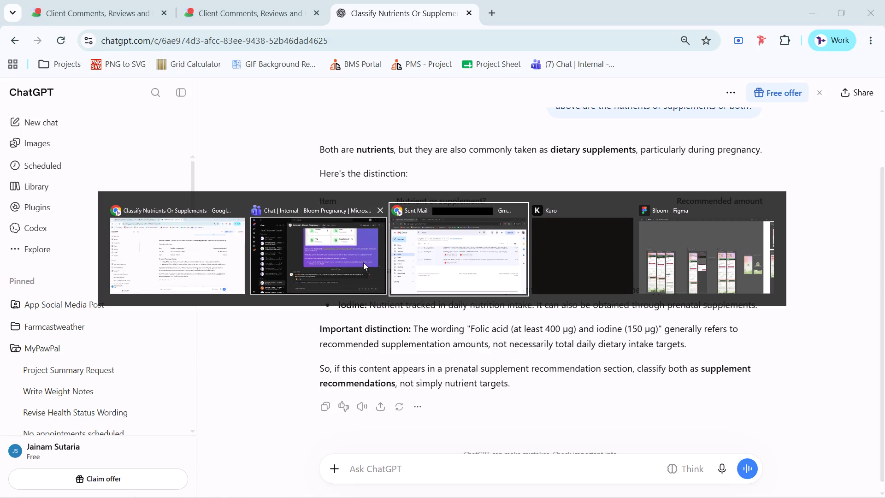
{"action": "left_click", "coordinate": [701, 260], "text": "alt"}
{"action": "scroll", "coordinate": [338, 351], "scroll_direction": "down", "scroll_amount": 4}
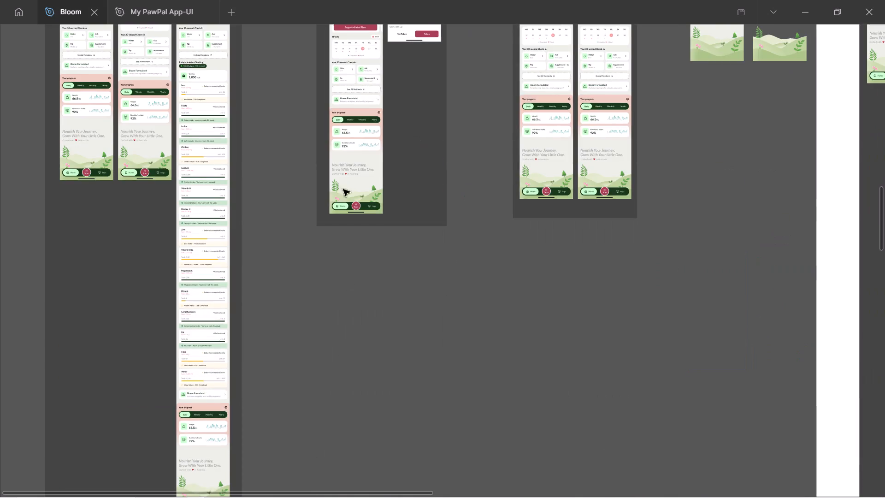
{"action": "scroll", "coordinate": [363, 163], "scroll_direction": "up", "scroll_amount": 4}
{"action": "scroll", "coordinate": [435, 344], "scroll_direction": "up", "scroll_amount": 5, "text": "ctrl"}
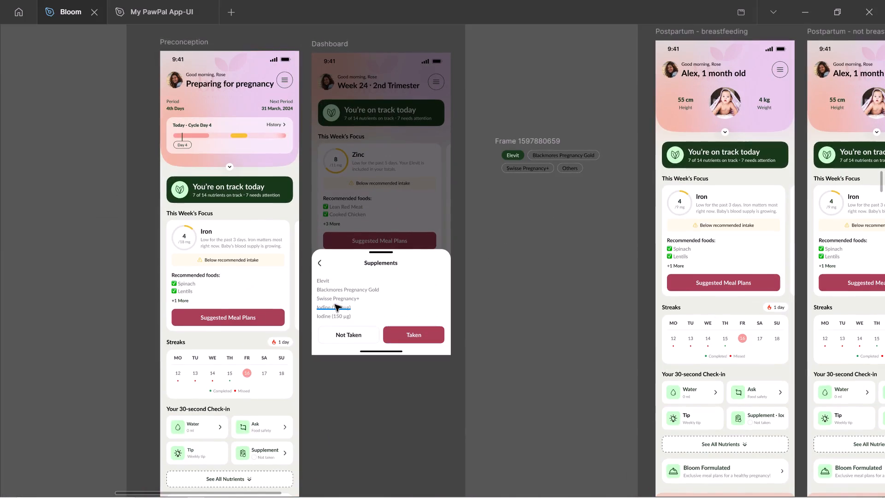
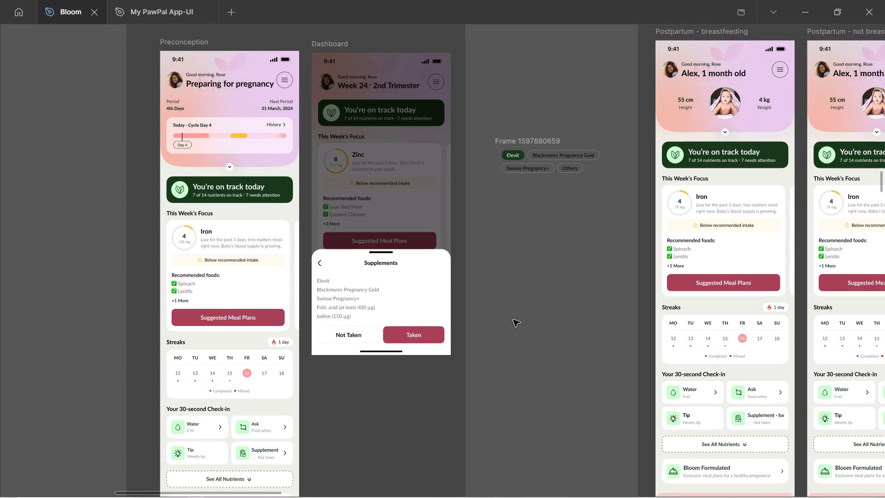
Delete the loose frame of supplement chips (Elevit, Blackmores Pregnancy Gold, Swisse Pregnancy+, Others) between the Preconception and Postpartum sections.
{"action": "scroll", "coordinate": [513, 320], "scroll_direction": "down", "scroll_amount": 5, "text": "ctrl"}
{"action": "left_click", "coordinate": [515, 252]}
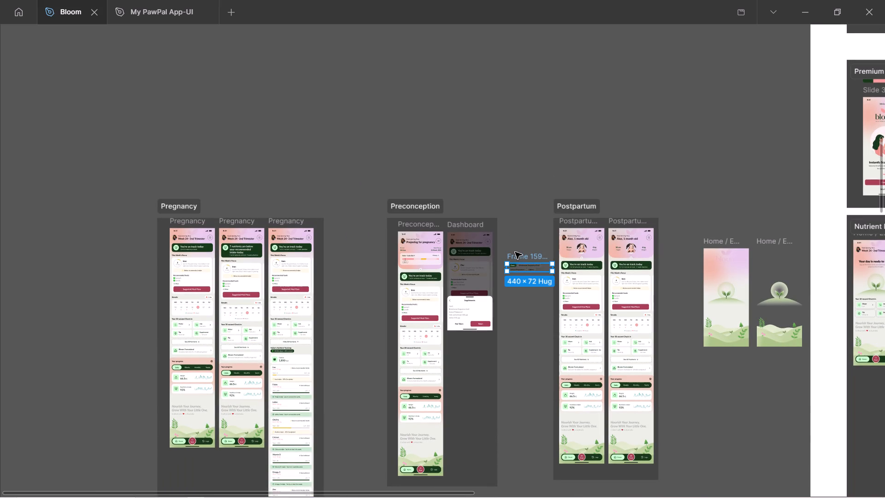
{"action": "key", "text": "Delete"}
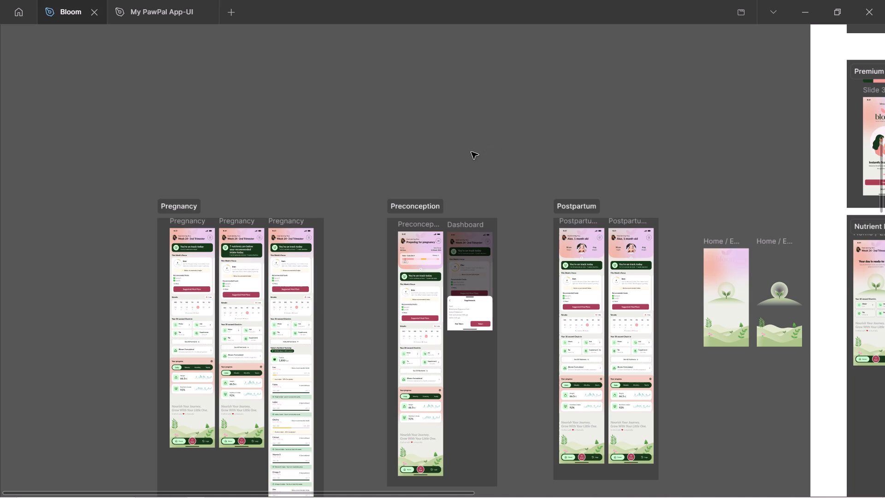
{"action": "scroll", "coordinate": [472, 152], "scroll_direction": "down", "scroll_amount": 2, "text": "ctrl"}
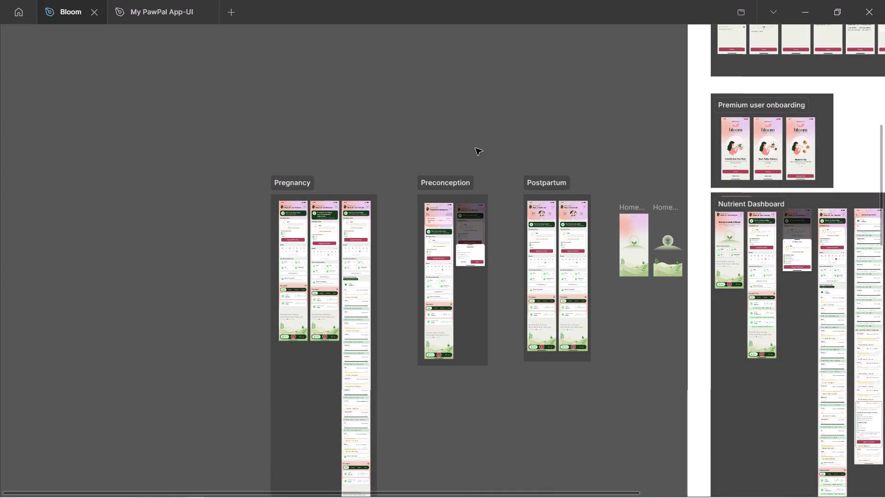
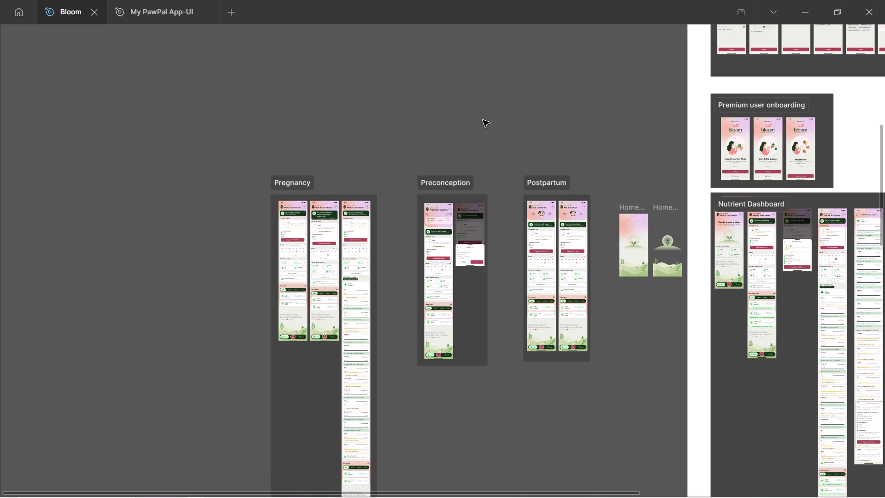
Examine the Pregnancy, Preconception and Postpartum sections, focusing on the Preconception screen beside the Dashboard's Supplements sheet.
{"action": "scroll", "coordinate": [507, 293], "scroll_direction": "up", "scroll_amount": 2, "text": "ctrl"}
{"action": "key", "text": "space"}
{"action": "key", "text": "space"}
{"action": "key", "text": "space"}
{"action": "key", "text": "space"}
{"action": "key", "text": "space"}
{"action": "key", "text": "space"}
{"action": "key", "text": "space"}
{"action": "key", "text": "space"}
{"action": "key", "text": "space"}
{"action": "key", "text": "space"}
{"action": "key", "text": "space"}
{"action": "key", "text": "space"}
{"action": "left_click_drag", "start_coordinate": [500, 300], "coordinate": [446, 254]}
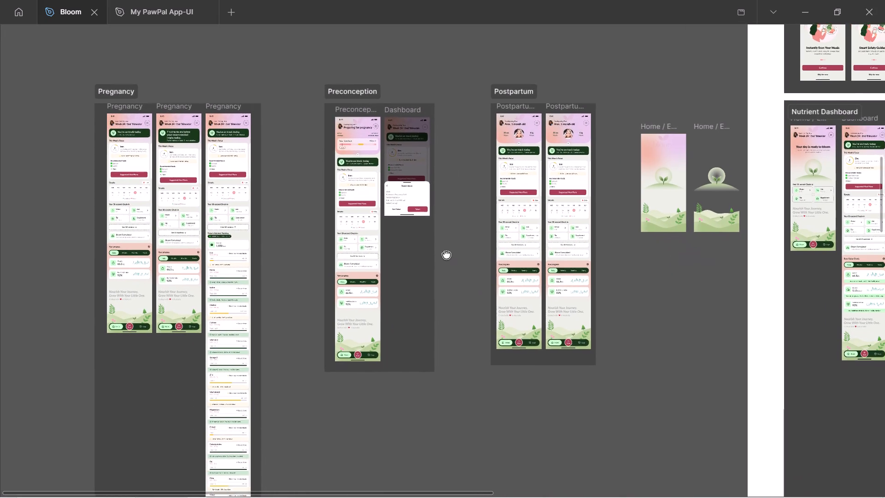
{"action": "left_click_drag", "start_coordinate": [446, 254], "coordinate": [443, 253]}
{"action": "scroll", "coordinate": [377, 115], "scroll_direction": "up", "scroll_amount": 2, "text": "ctrl"}
{"action": "key", "text": "space"}
{"action": "key", "text": "space"}
{"action": "key", "text": "space"}
{"action": "key", "text": "space"}
{"action": "key", "text": "space"}
{"action": "key", "text": "space"}
{"action": "key", "text": "space"}
{"action": "key", "text": "space"}
{"action": "key", "text": "space"}
{"action": "key", "text": "space"}
{"action": "key", "text": "space"}
{"action": "key", "text": "space"}
{"action": "key", "text": "space"}
{"action": "key", "text": "space"}
{"action": "key", "text": "space"}
{"action": "key", "text": "space"}
{"action": "key", "text": "space"}
{"action": "key", "text": "space"}
{"action": "key", "text": "space"}
{"action": "key", "text": "space"}
{"action": "left_click_drag", "start_coordinate": [476, 219], "coordinate": [506, 200]}
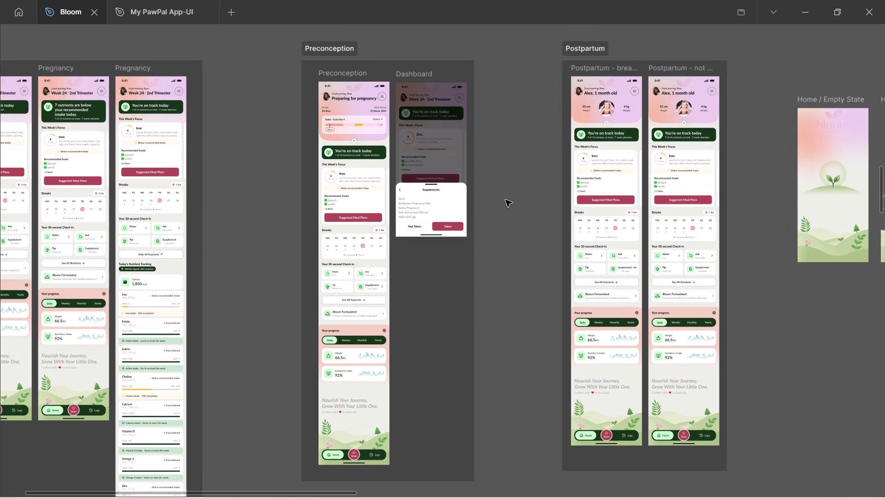
{"action": "scroll", "coordinate": [504, 200], "scroll_direction": "down", "scroll_amount": 3, "text": "ctrl"}
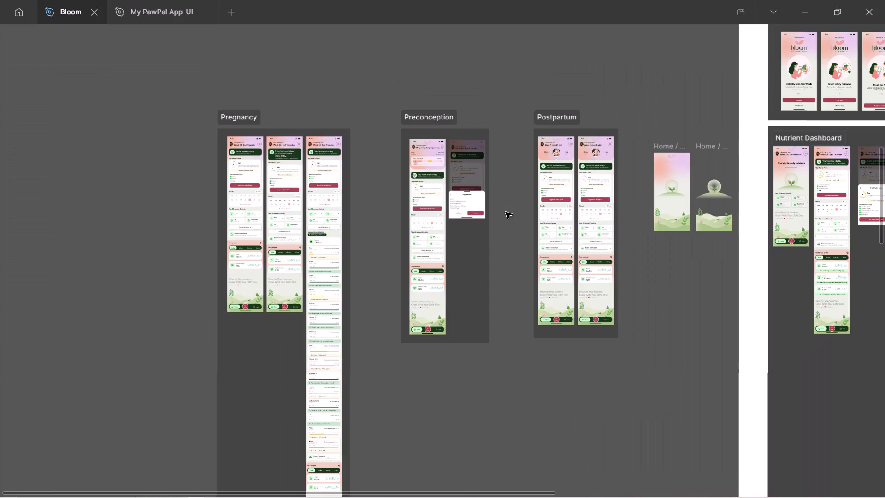
{"action": "scroll", "coordinate": [506, 210], "scroll_direction": "up", "scroll_amount": 3, "text": "ctrl"}
{"action": "key", "text": "space"}
{"action": "key", "text": "space"}
{"action": "key", "text": "space"}
{"action": "key", "text": "space"}
{"action": "key", "text": "space"}
{"action": "key", "text": "space"}
{"action": "key", "text": "space"}
{"action": "key", "text": "space"}
{"action": "key", "text": "space"}
{"action": "left_click_drag", "start_coordinate": [489, 217], "coordinate": [544, 229]}
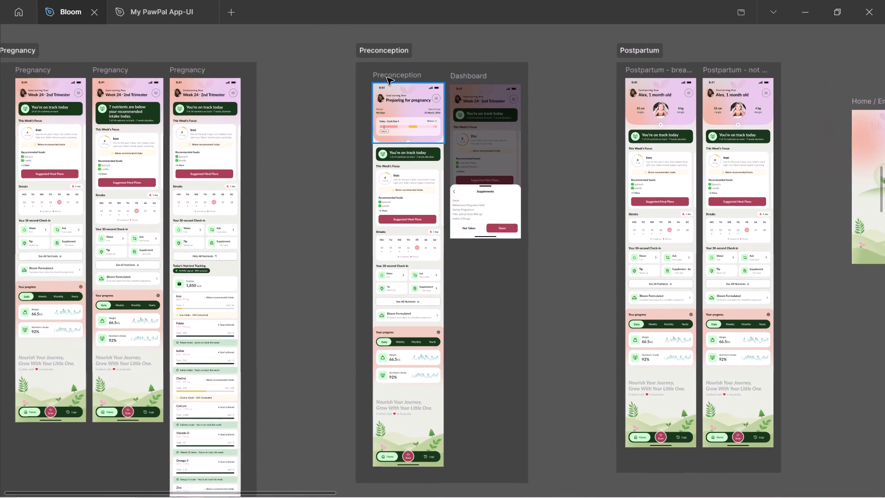
{"action": "left_click", "coordinate": [382, 70]}
Switch to the Client Comments, Reviews and Updates to-do in Chrome and open the reply starting "Recommended for You and Recipe Details" for editing.
{"action": "key", "text": "alt+Tab"}
{"action": "key", "text": "alt+Tab"}
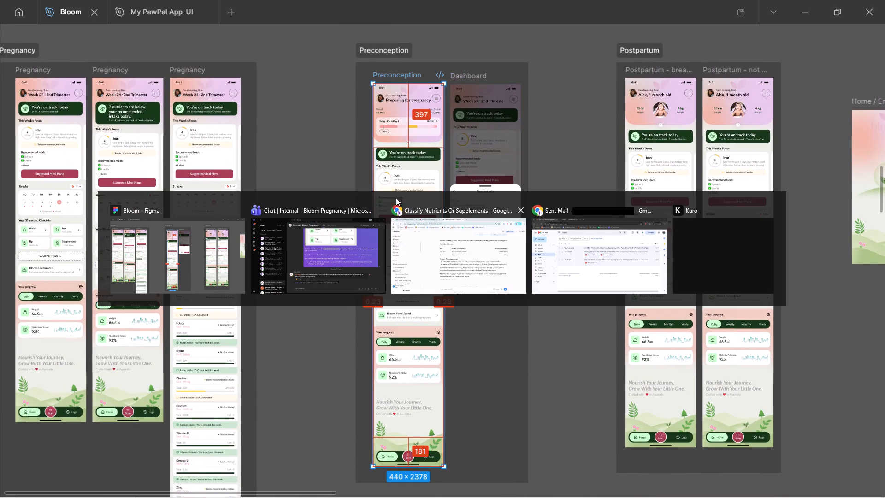
{"action": "left_click", "coordinate": [218, 16]}
{"action": "left_click", "coordinate": [88, 0]}
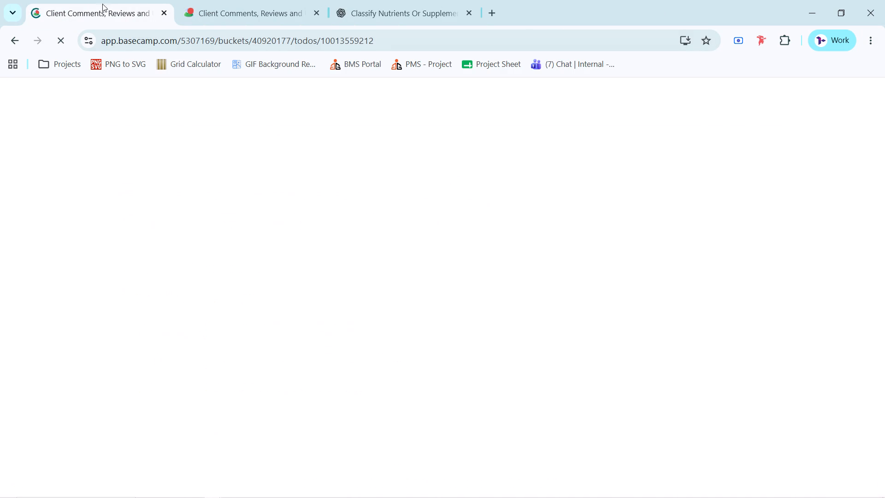
{"action": "left_click_drag", "start_coordinate": [884, 89], "coordinate": [884, 422]}
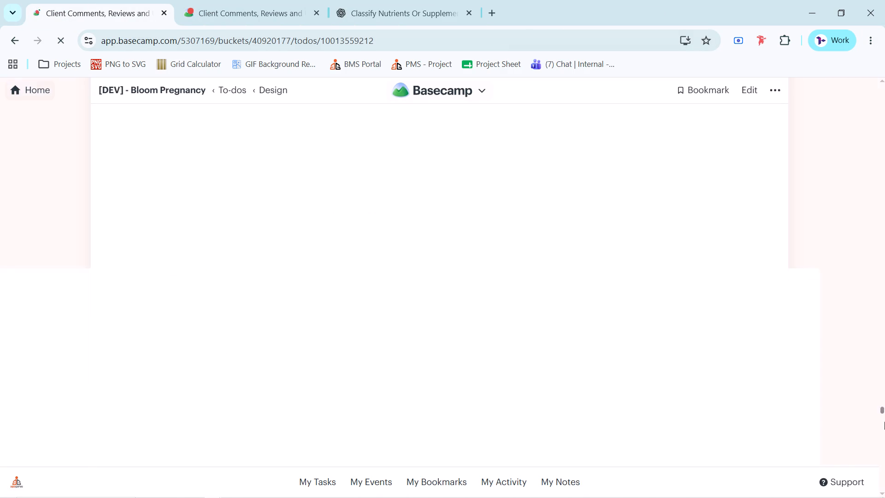
{"action": "left_click_drag", "start_coordinate": [884, 422], "coordinate": [884, 468]}
{"action": "scroll", "coordinate": [552, 311], "scroll_direction": "up", "scroll_amount": 10}
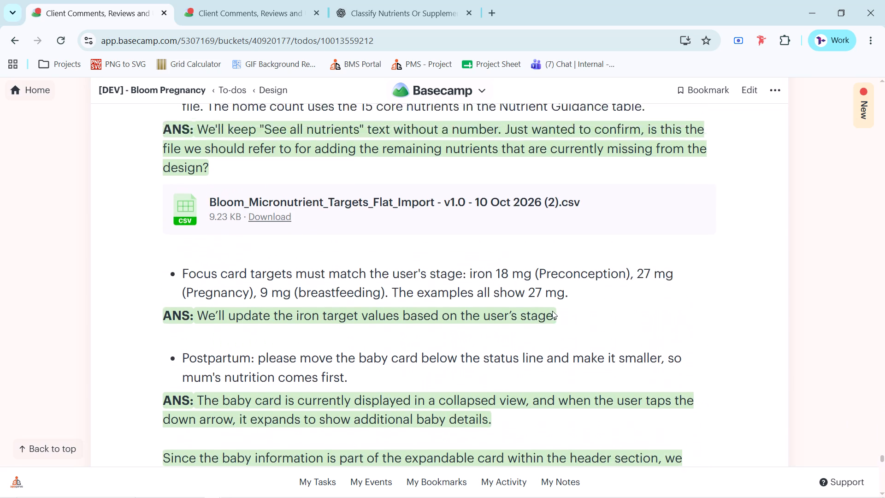
{"action": "scroll", "coordinate": [552, 311], "scroll_direction": "down", "scroll_amount": 17}
{"action": "scroll", "coordinate": [552, 311], "scroll_direction": "up", "scroll_amount": 15}
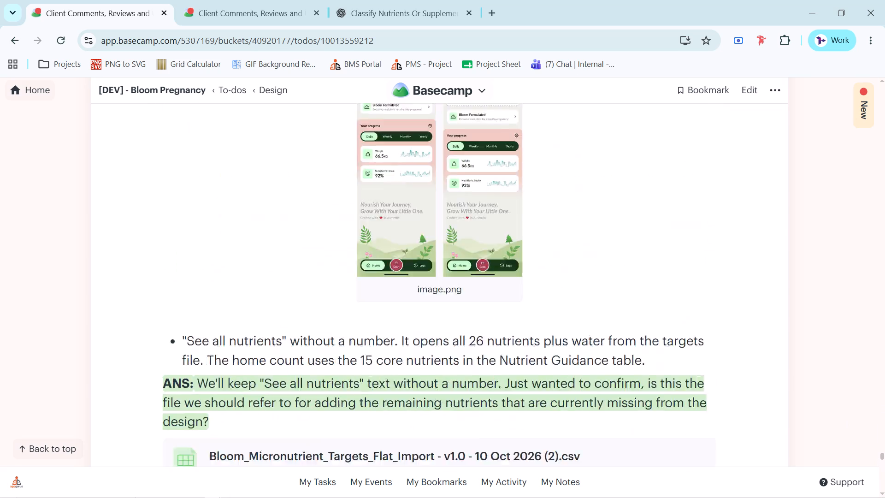
{"action": "scroll", "coordinate": [554, 310], "scroll_direction": "up", "scroll_amount": 11}
{"action": "scroll", "coordinate": [560, 311], "scroll_direction": "down", "scroll_amount": 1}
{"action": "scroll", "coordinate": [560, 311], "scroll_direction": "up", "scroll_amount": 1}
{"action": "scroll", "coordinate": [560, 311], "scroll_direction": "down", "scroll_amount": 1}
{"action": "scroll", "coordinate": [560, 311], "scroll_direction": "up", "scroll_amount": 19}
{"action": "scroll", "coordinate": [561, 316], "scroll_direction": "up", "scroll_amount": 3}
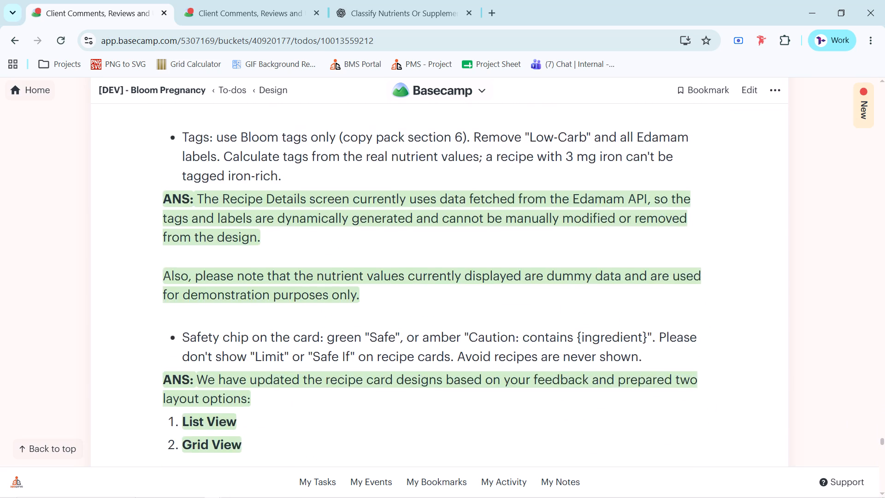
{"action": "scroll", "coordinate": [561, 316], "scroll_direction": "up", "scroll_amount": 6}
{"action": "scroll", "coordinate": [561, 316], "scroll_direction": "down", "scroll_amount": 5}
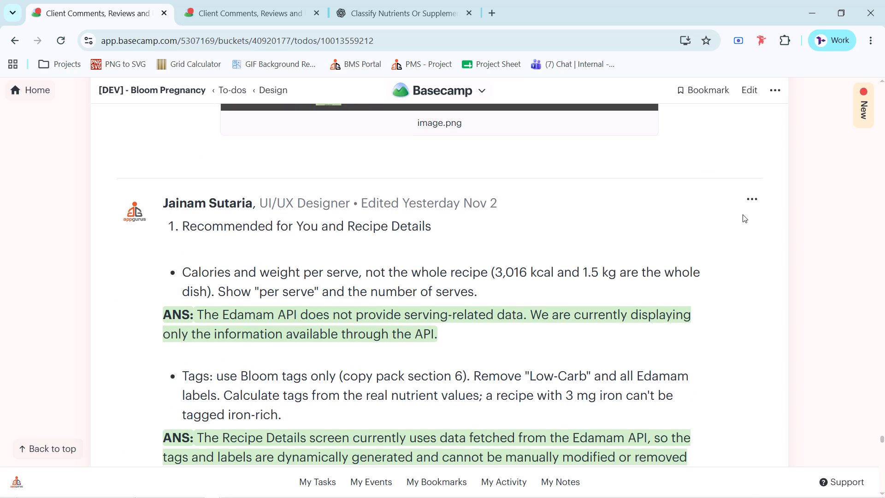
{"action": "left_click", "coordinate": [749, 200]}
{"action": "left_click", "coordinate": [701, 226]}
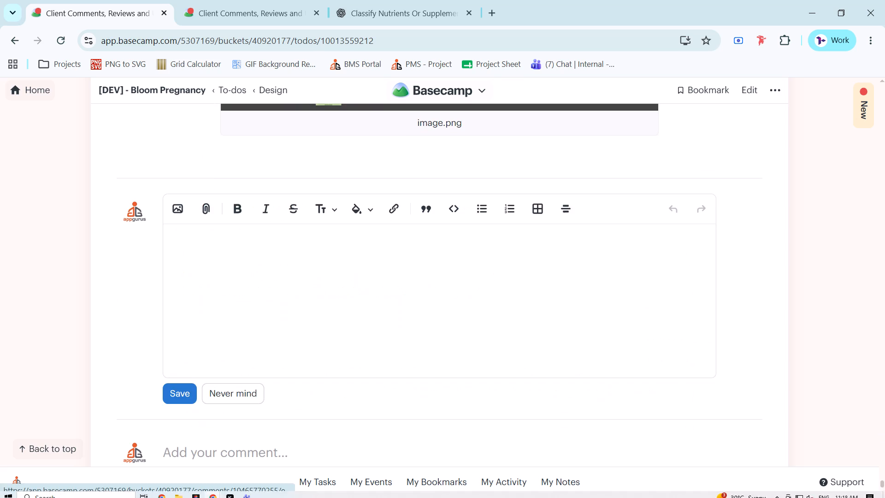
Review the end of the reply, including the Zinc answer and toast image, alongside the Preconception and Dashboard screens in Figma.
{"action": "scroll", "coordinate": [584, 332], "scroll_direction": "down", "scroll_amount": 8}
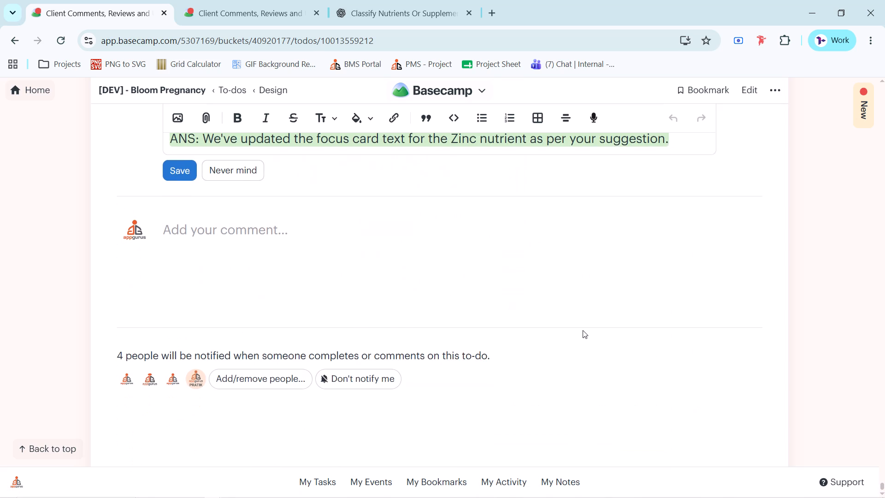
{"action": "scroll", "coordinate": [583, 330], "scroll_direction": "up", "scroll_amount": 1}
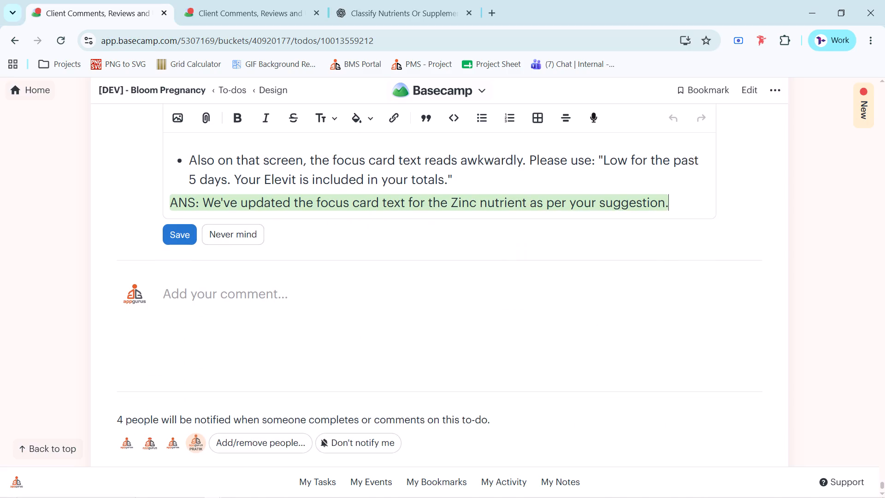
{"action": "left_click", "coordinate": [681, 207]}
{"action": "scroll", "coordinate": [609, 293], "scroll_direction": "up", "scroll_amount": 5}
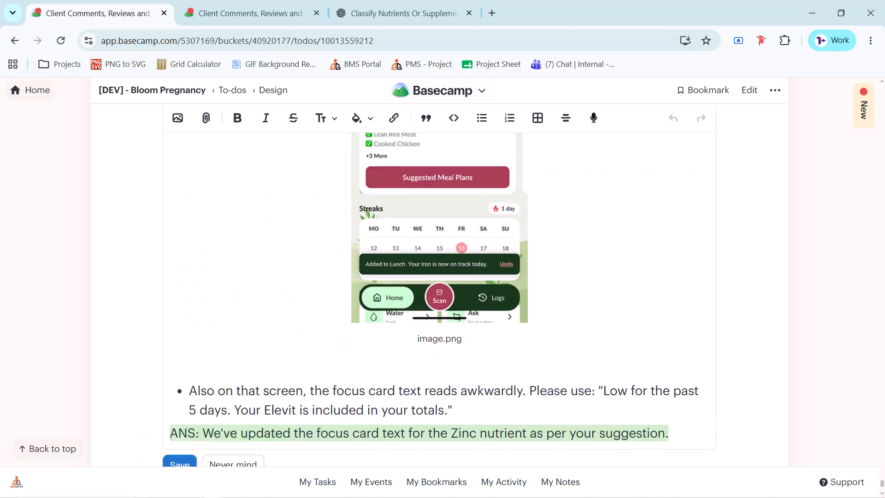
{"action": "scroll", "coordinate": [611, 293], "scroll_direction": "up", "scroll_amount": 4}
{"action": "scroll", "coordinate": [613, 293], "scroll_direction": "down", "scroll_amount": 4}
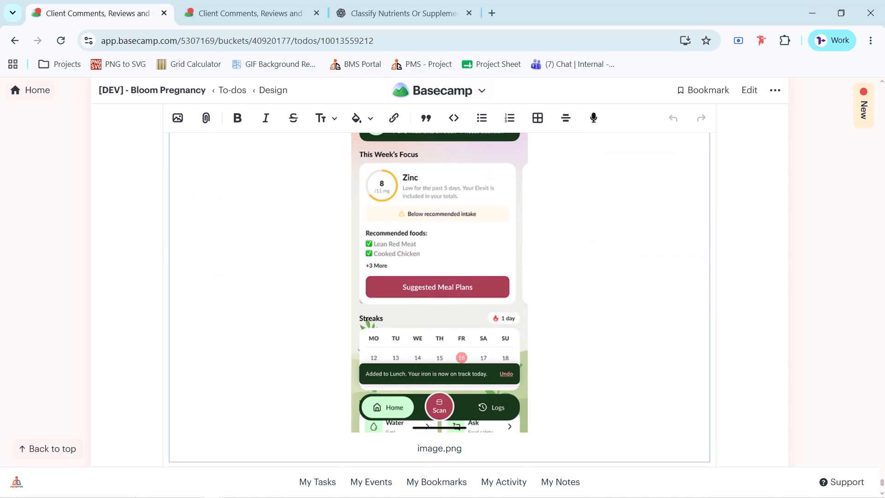
{"action": "key", "text": "alt+Tab"}
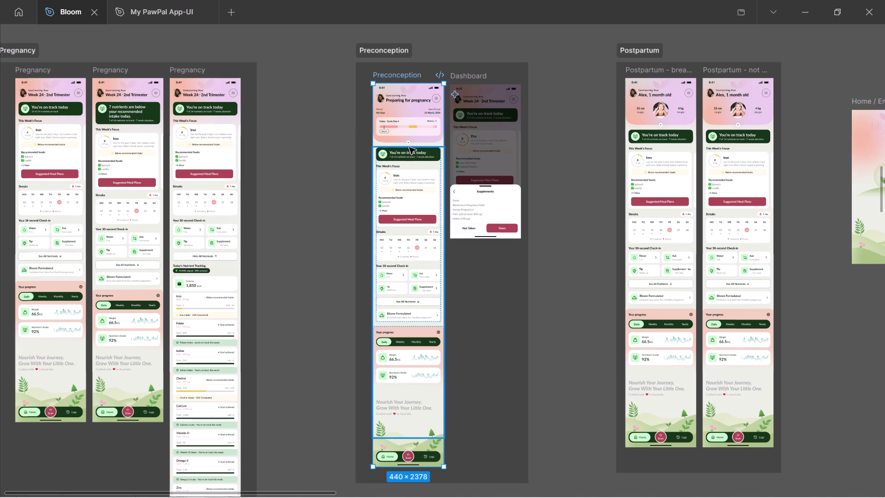
{"action": "scroll", "coordinate": [415, 110], "scroll_direction": "up", "scroll_amount": 4, "text": "ctrl"}
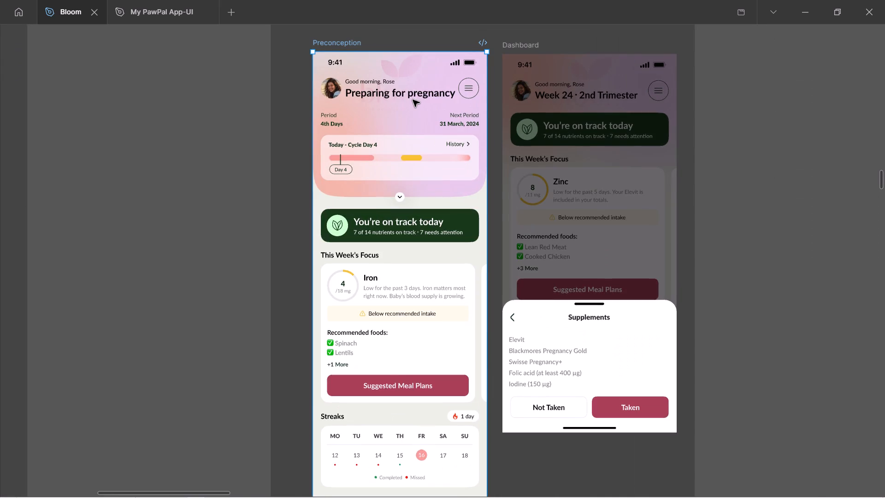
{"action": "scroll", "coordinate": [413, 100], "scroll_direction": "up", "scroll_amount": 1, "text": "ctrl"}
{"action": "key", "text": "alt+Tab"}
{"action": "key", "text": "alt+Tab"}
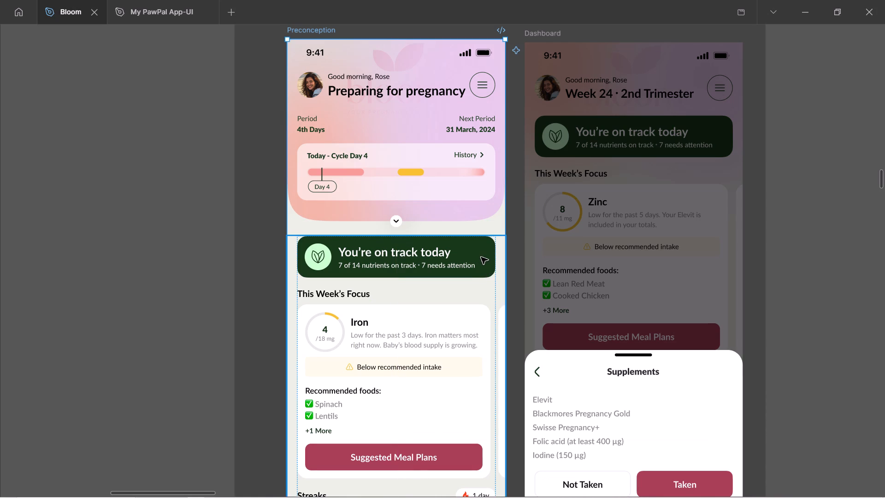
{"action": "key", "text": "alt+Tab"}
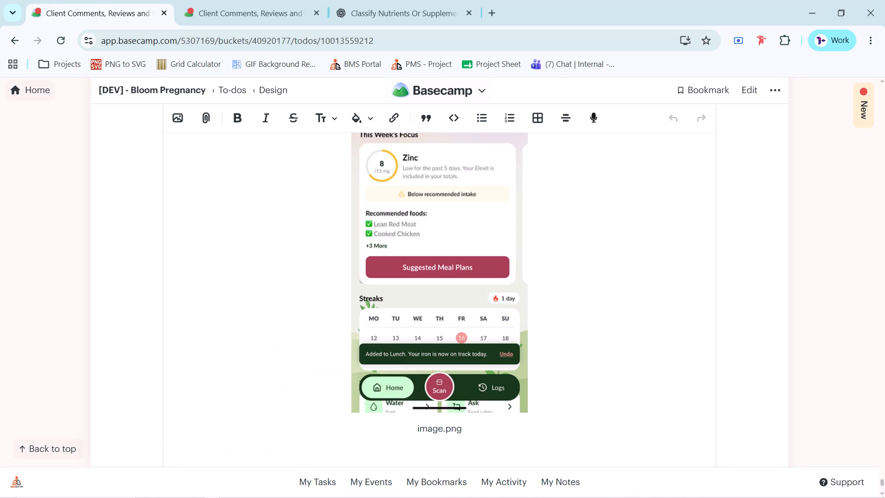
{"action": "scroll", "coordinate": [486, 255], "scroll_direction": "down", "scroll_amount": 3}
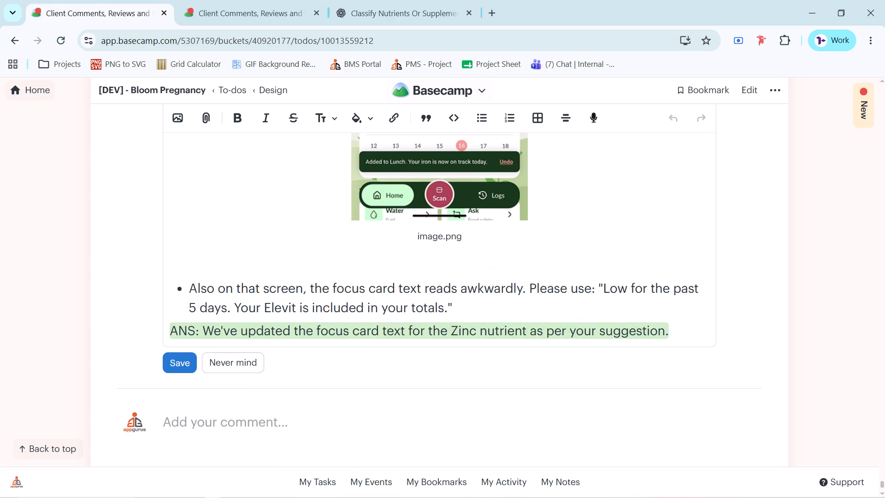
{"action": "scroll", "coordinate": [421, 314], "scroll_direction": "up", "scroll_amount": 12}
In the second to-do tab, find "folic acid (at least 400 µg) and iodine (150 µg)" and copy the Supplement tile bullet with its stage sub-points.
{"action": "left_click", "coordinate": [241, 0]}
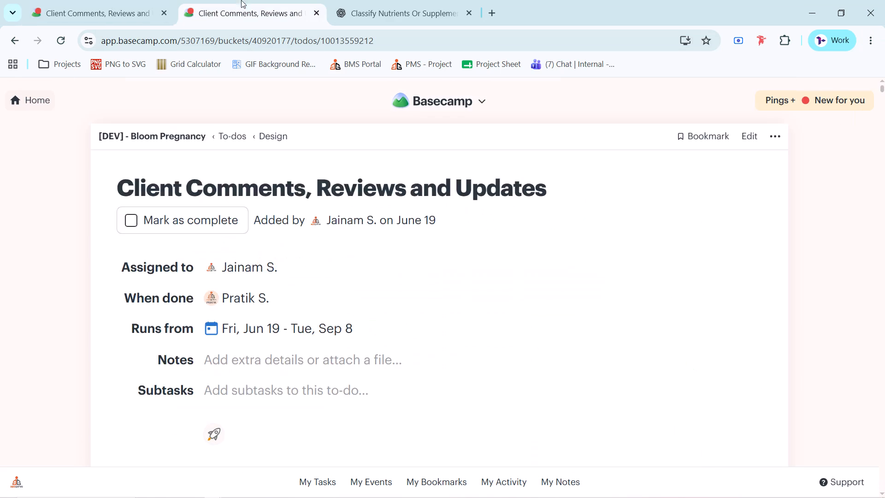
{"action": "scroll", "coordinate": [354, 261], "scroll_direction": "down", "scroll_amount": 12}
{"action": "left_click_drag", "start_coordinate": [882, 93], "coordinate": [884, 497]}
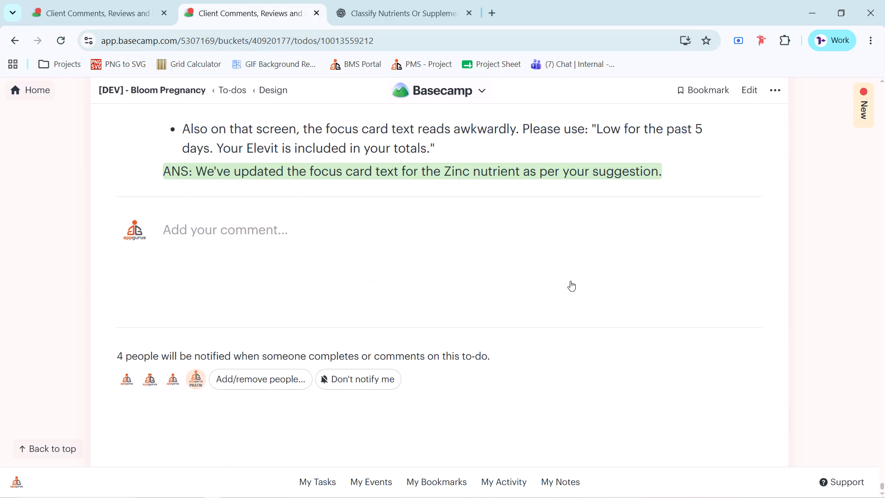
{"action": "scroll", "coordinate": [444, 261], "scroll_direction": "up", "scroll_amount": 9}
{"action": "key", "text": "alt+Tab"}
{"action": "left_click", "coordinate": [194, 258], "text": "alt"}
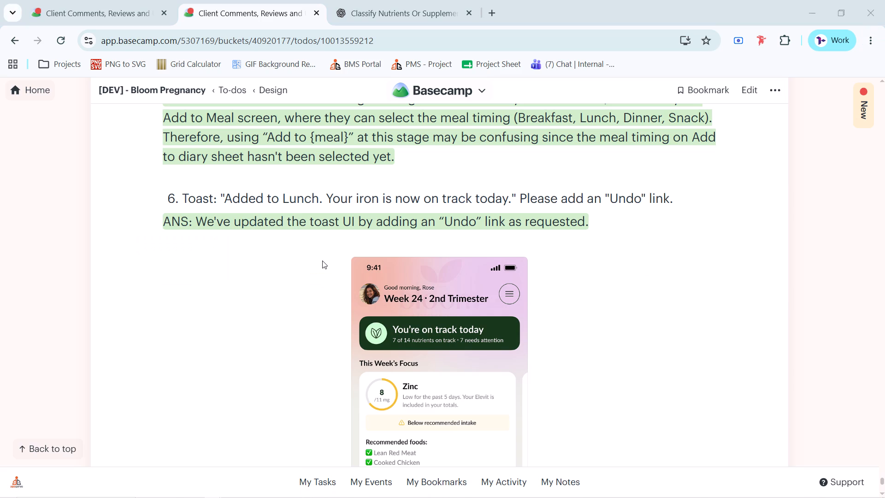
{"action": "key", "text": "ctrl+f"}
{"action": "left_click", "coordinate": [751, 285]}
{"action": "key", "text": "ctrl+f"}
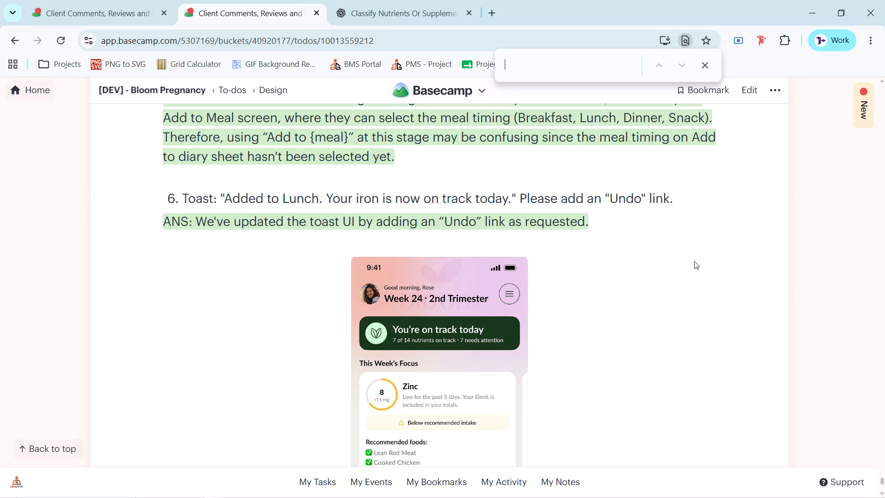
{"action": "key", "text": "super+v"}
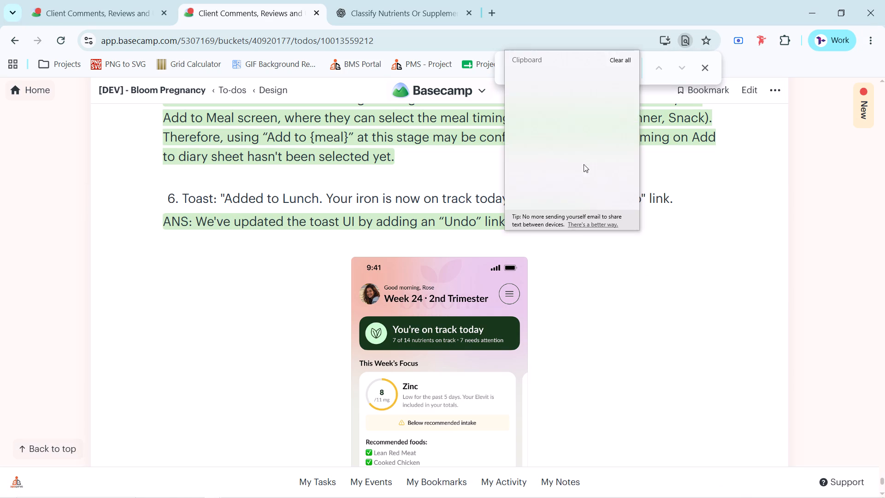
{"action": "left_click", "coordinate": [545, 120]}
{"action": "key", "text": "ctrl+v"}
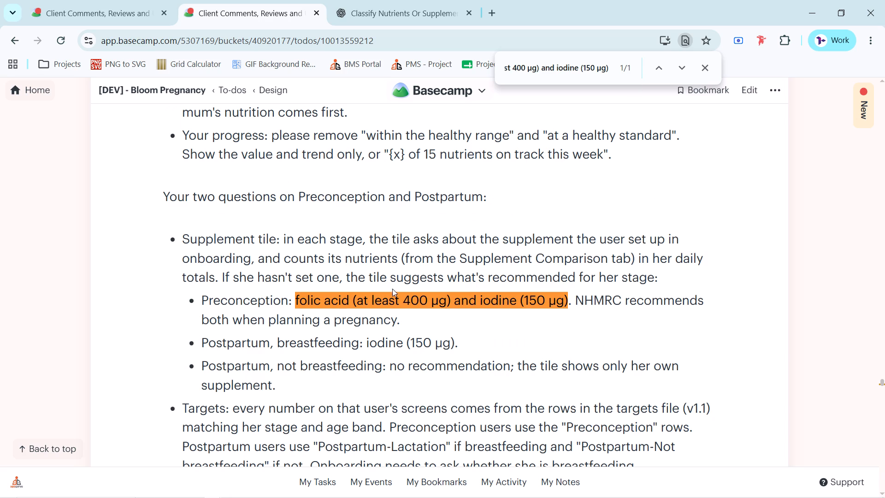
{"action": "left_click_drag", "start_coordinate": [170, 239], "coordinate": [277, 384]}
{"action": "key", "text": "ctrl+c"}
{"action": "left_click", "coordinate": [130, 0]}
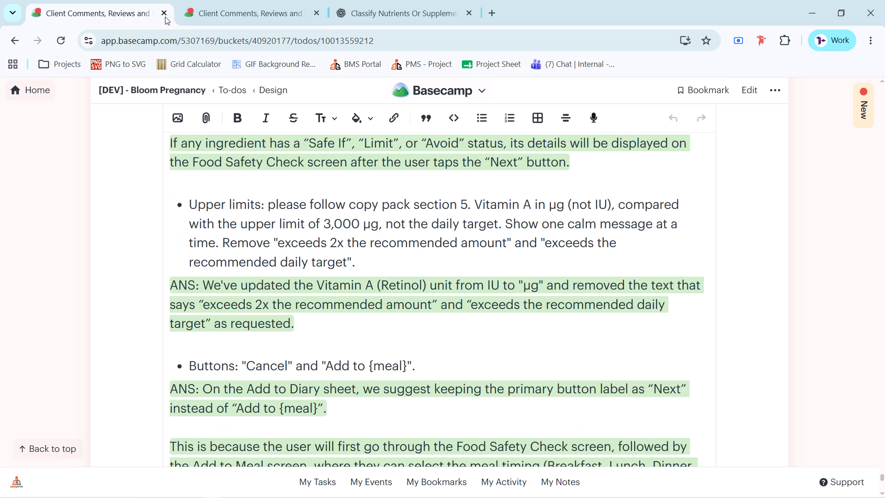
{"action": "scroll", "coordinate": [318, 285], "scroll_direction": "down", "scroll_amount": 3}
{"action": "scroll", "coordinate": [323, 318], "scroll_direction": "up", "scroll_amount": 9}
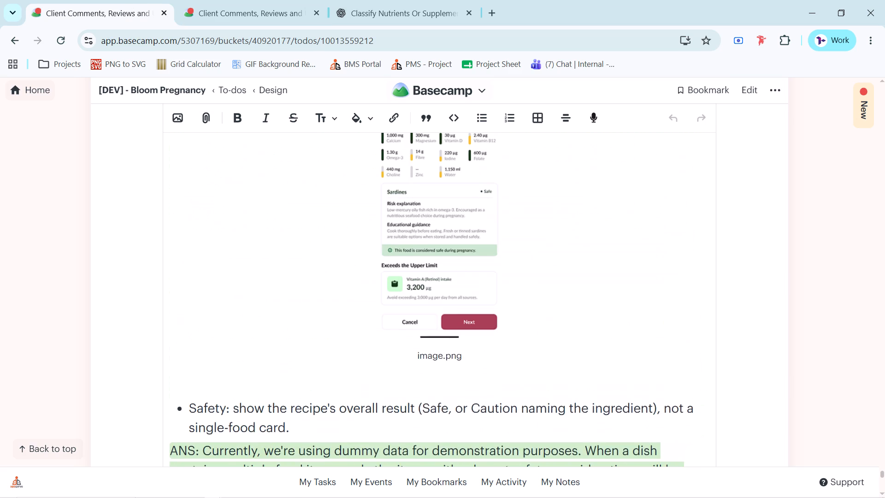
{"action": "scroll", "coordinate": [323, 316], "scroll_direction": "down", "scroll_amount": 11}
{"action": "scroll", "coordinate": [323, 316], "scroll_direction": "up", "scroll_amount": 9}
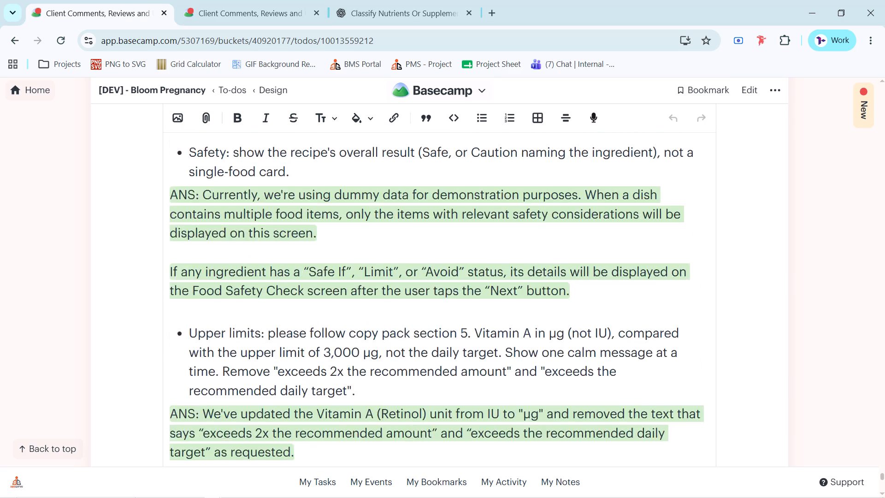
{"action": "scroll", "coordinate": [323, 316], "scroll_direction": "up", "scroll_amount": 18}
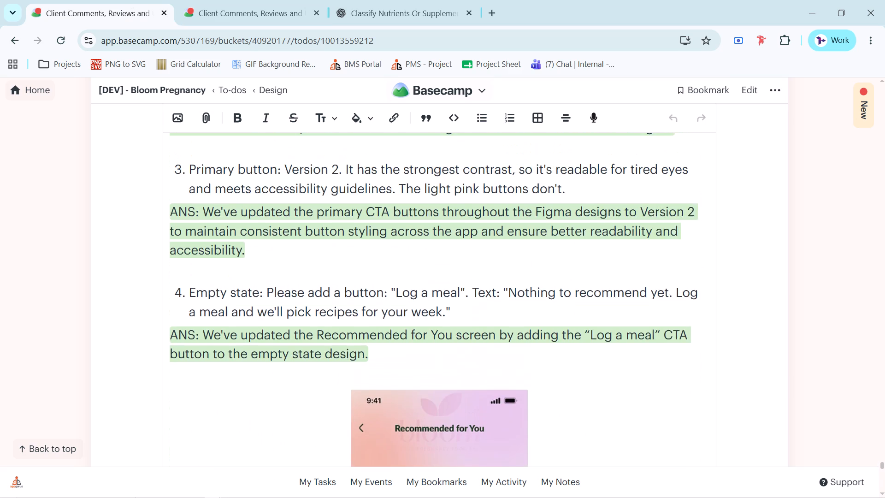
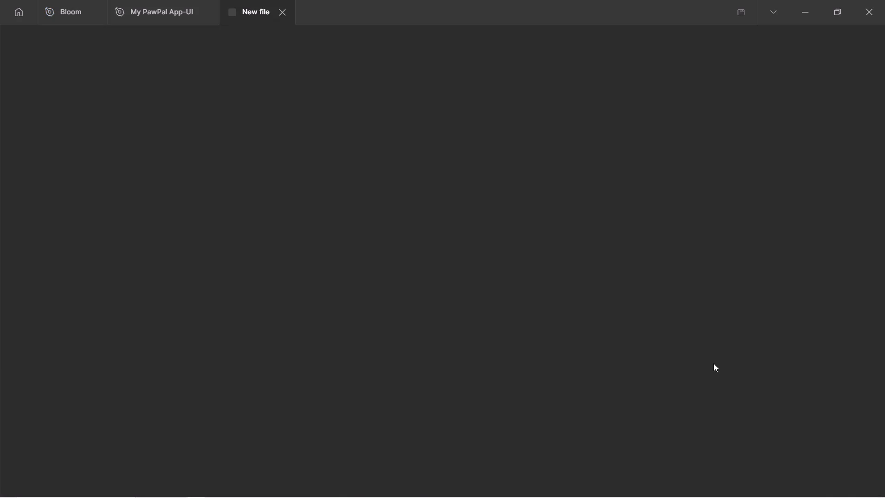
{"action": "type", "text": "goald"}
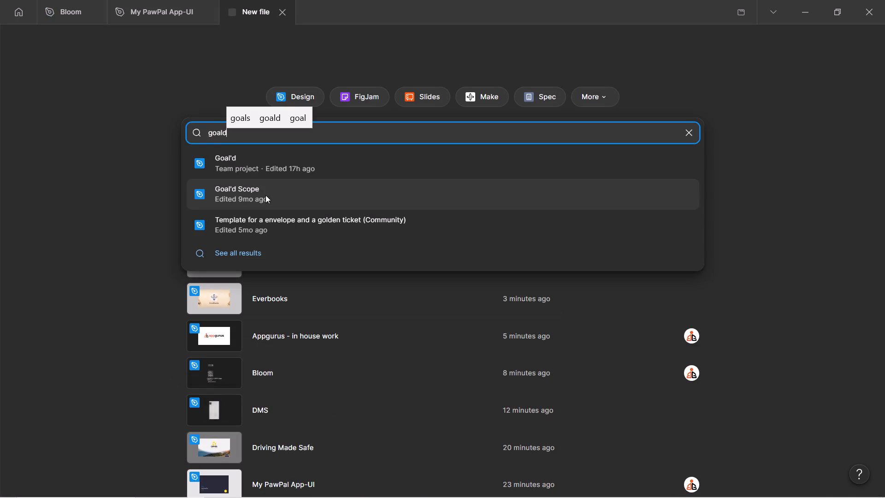
{"action": "left_click", "coordinate": [255, 169]}
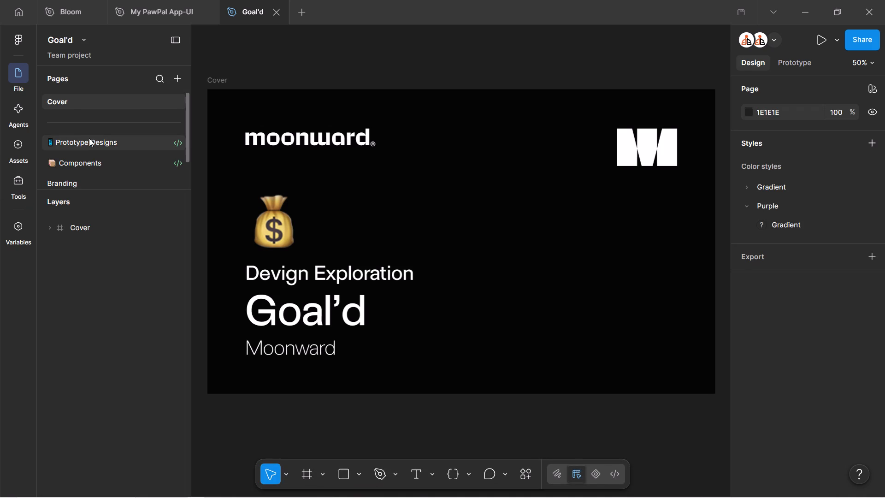
Open the Prototype Designs page of the Goal'd file, with the interface hidden and the whole page fitted in view.
{"action": "left_click", "coordinate": [89, 138]}
{"action": "key", "text": "ctrl+backslash"}
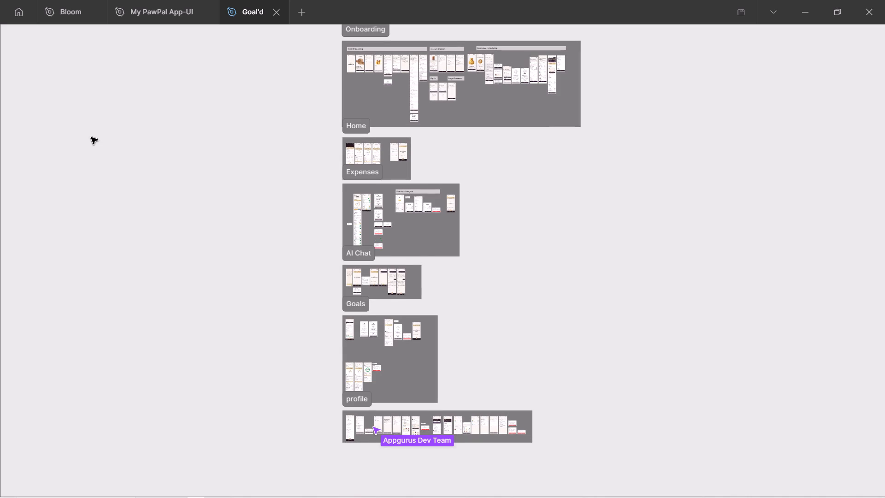